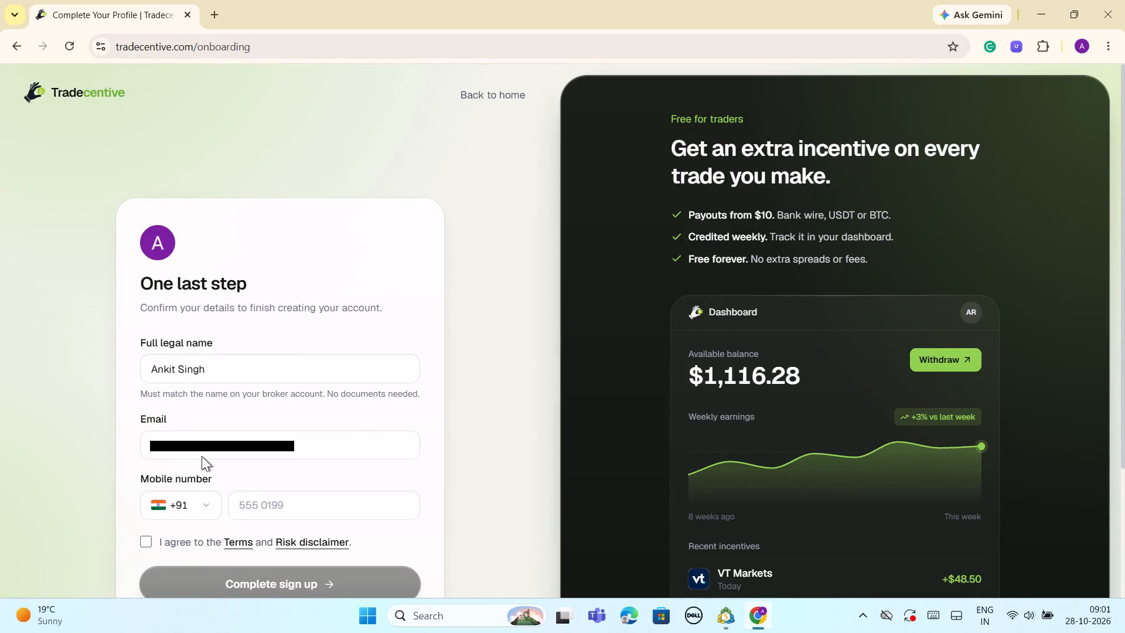
# Accept the Terms and Risk disclaimer, fill in the saved mobile number, and complete the sign-up.
pyautogui.click(153, 543)
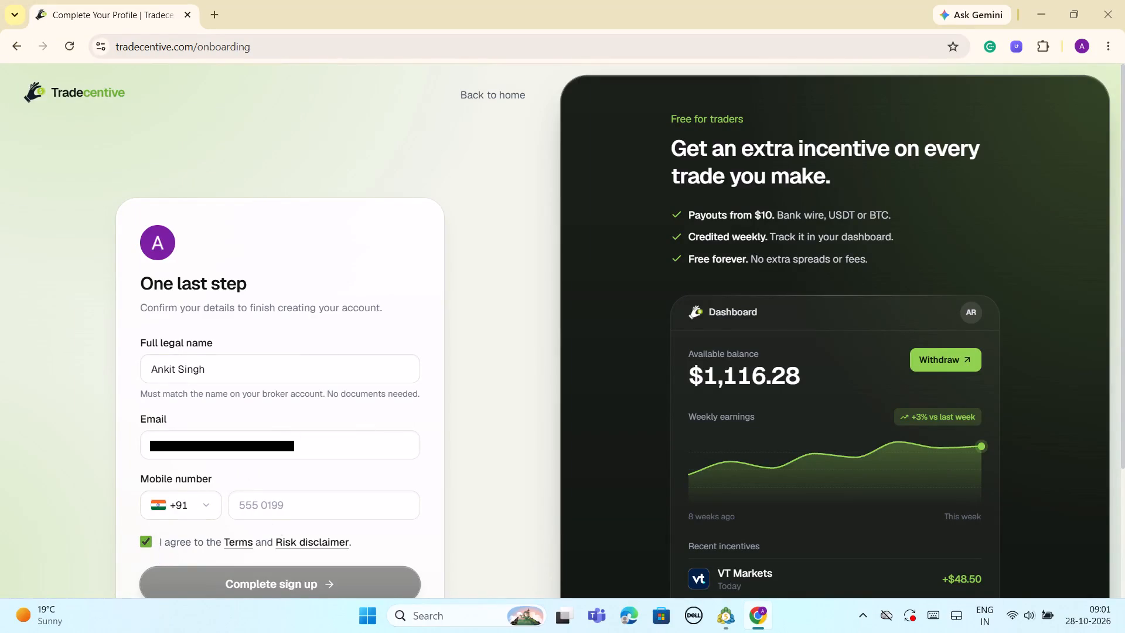
pyautogui.click(285, 503)
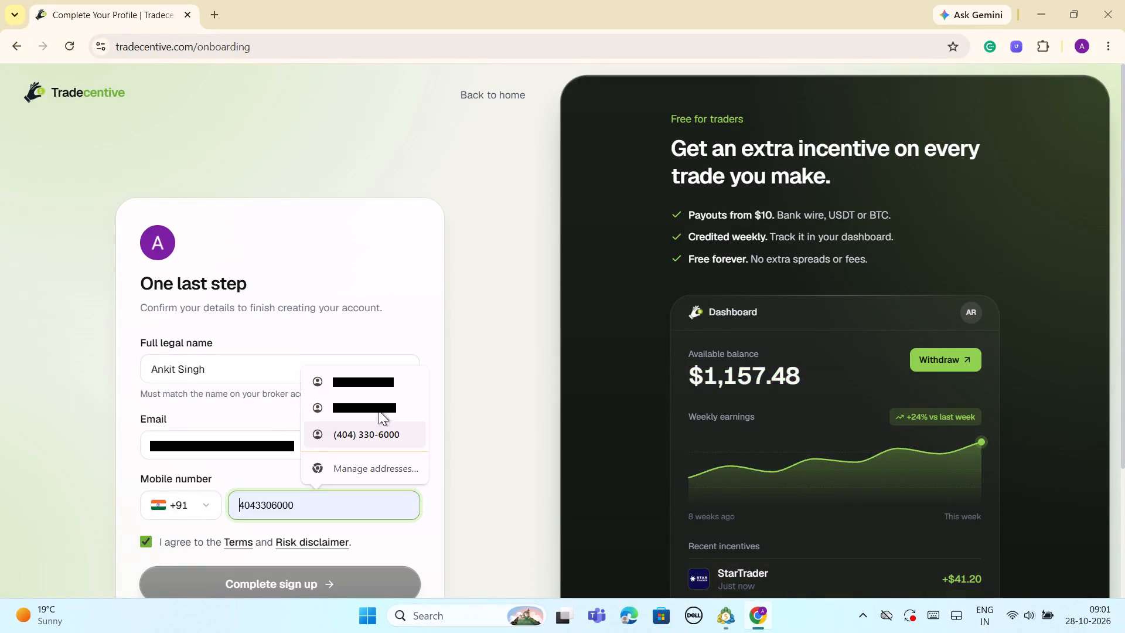
pyautogui.click(362, 409)
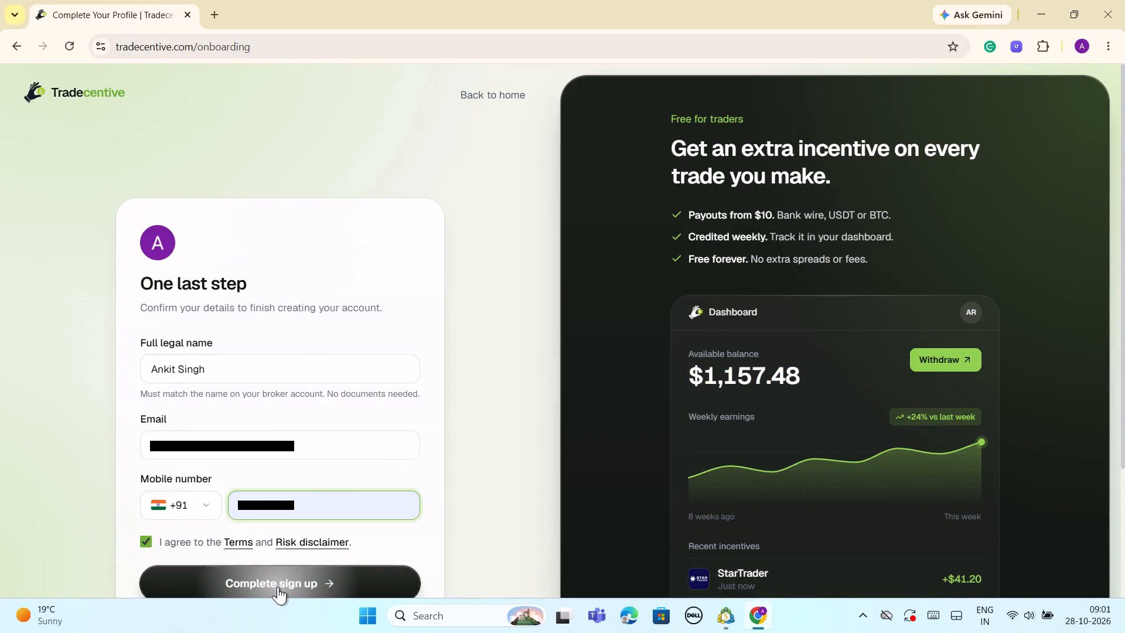
pyautogui.click(278, 587)
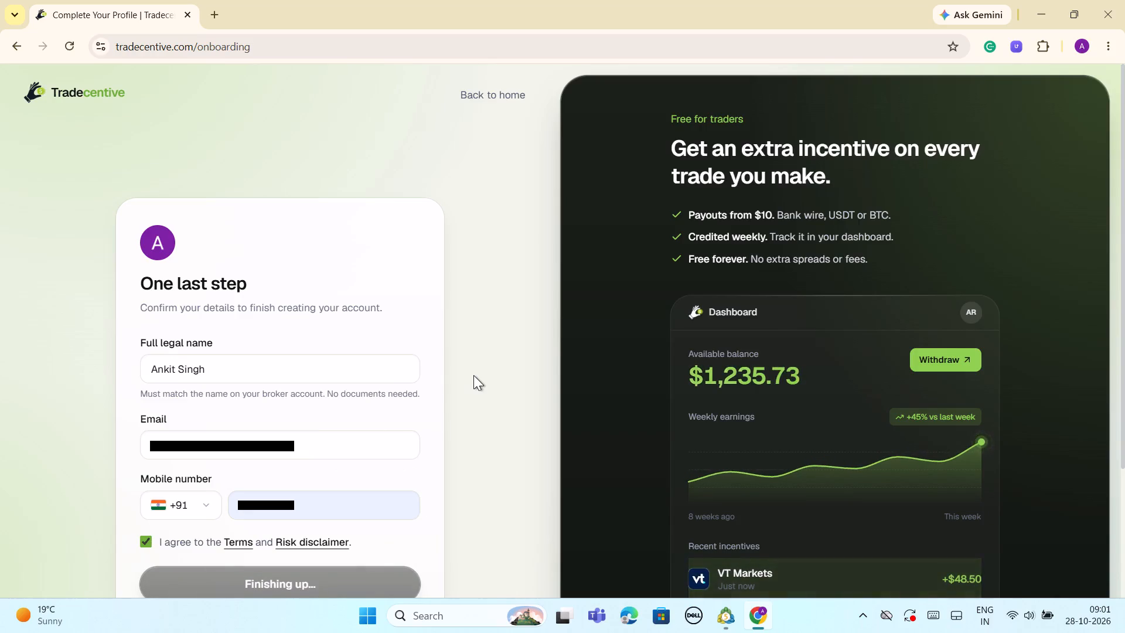
pyautogui.scroll(-1, 574, 372)
pyautogui.scroll(1, 574, 372)
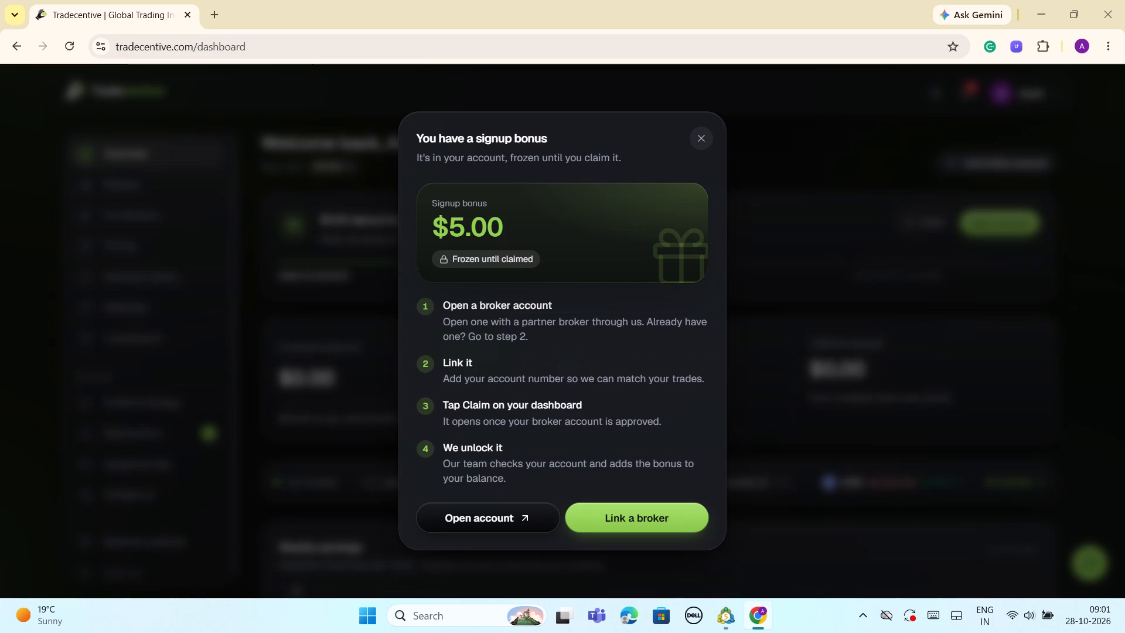
# Dismiss the signup bonus notice and open the AI indicators page from the dashboard.
pyautogui.click(702, 135)
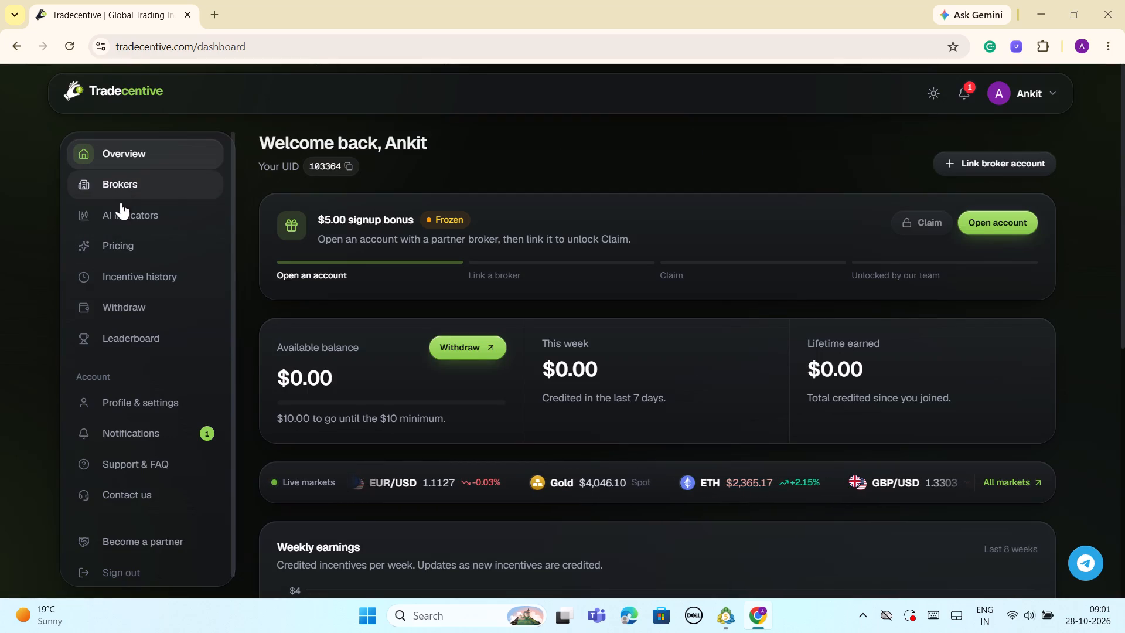
pyautogui.click(124, 220)
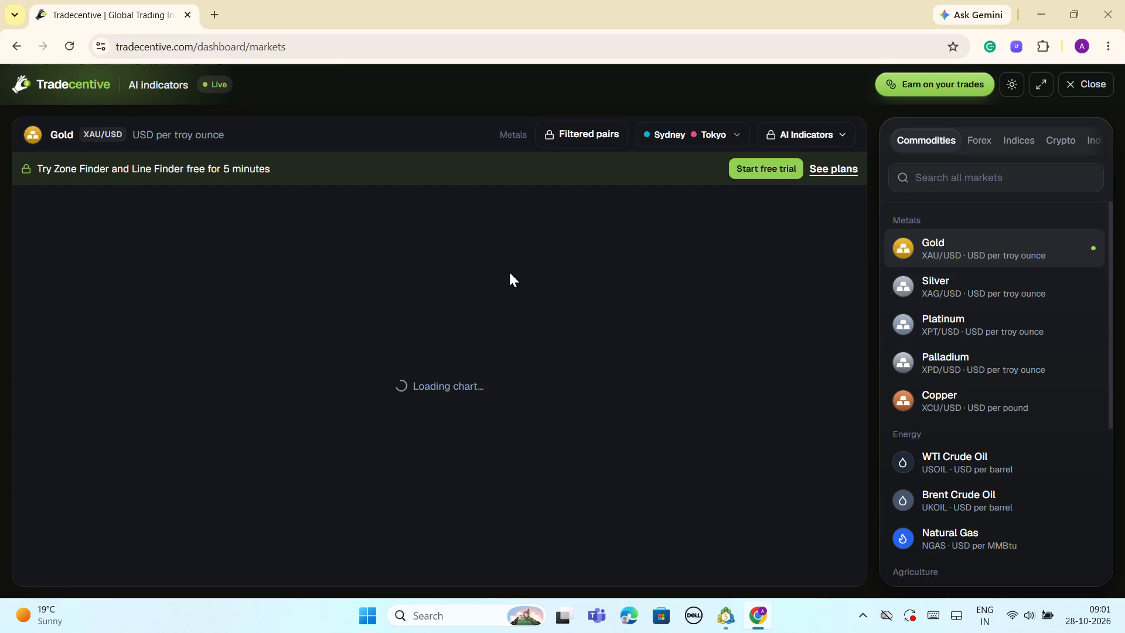
# Start the free 5-minute trial of Zone Finder and Line Finder on the Gold chart.
pyautogui.scroll(-1, 517, 304)
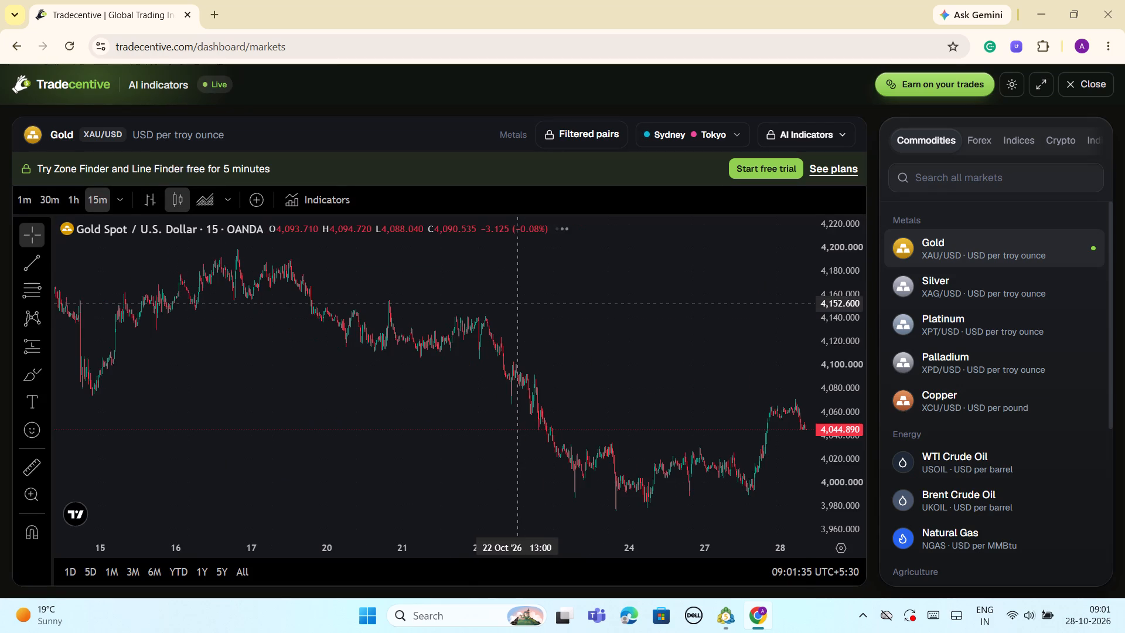
pyautogui.scroll(-2, 517, 304)
pyautogui.moveTo(591, 325); pyautogui.dragTo(500, 275)
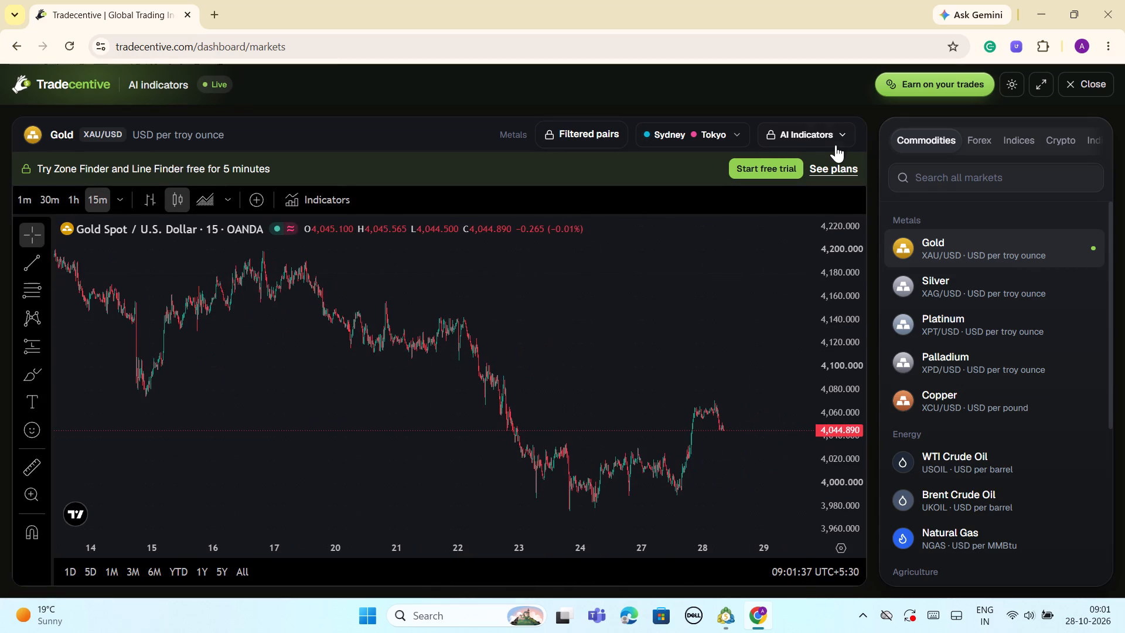
pyautogui.click(840, 137)
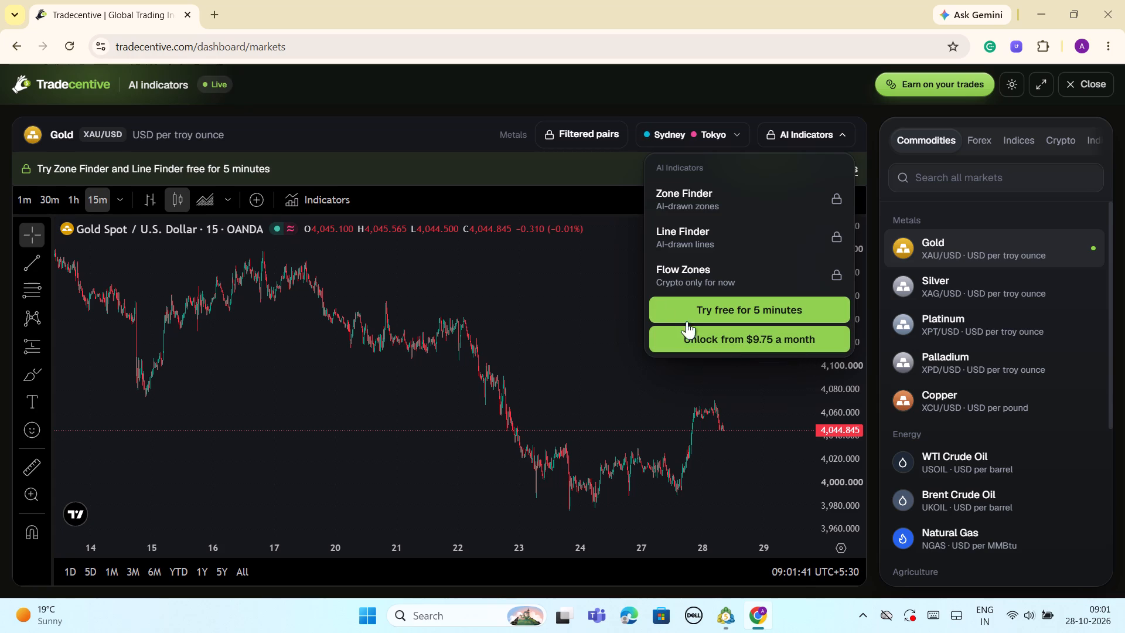
pyautogui.click(571, 298)
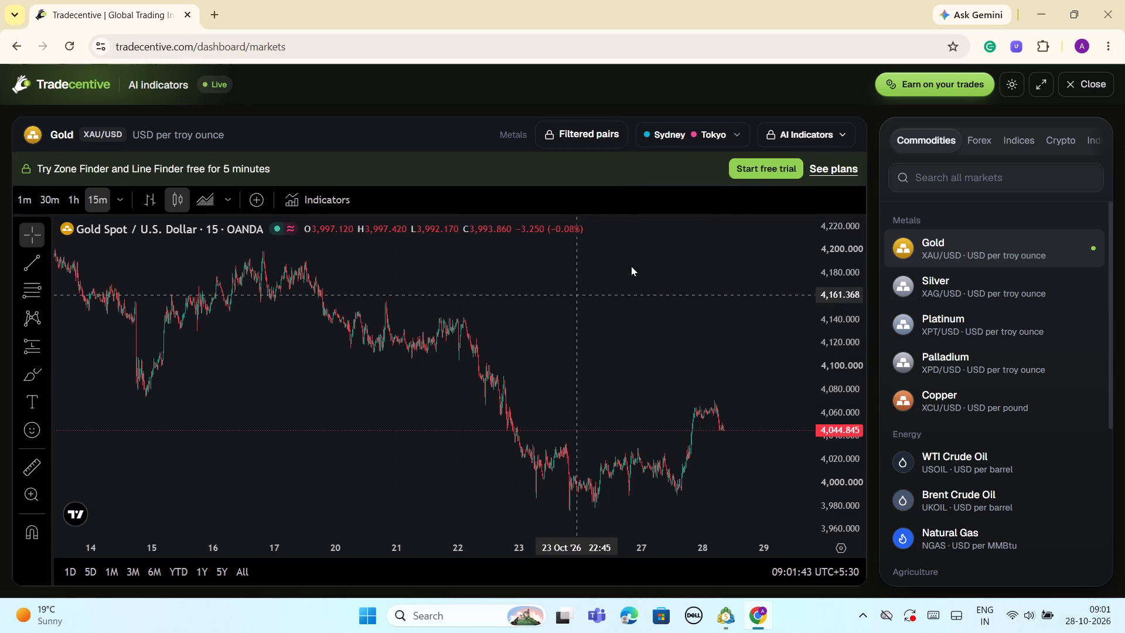
pyautogui.click(756, 165)
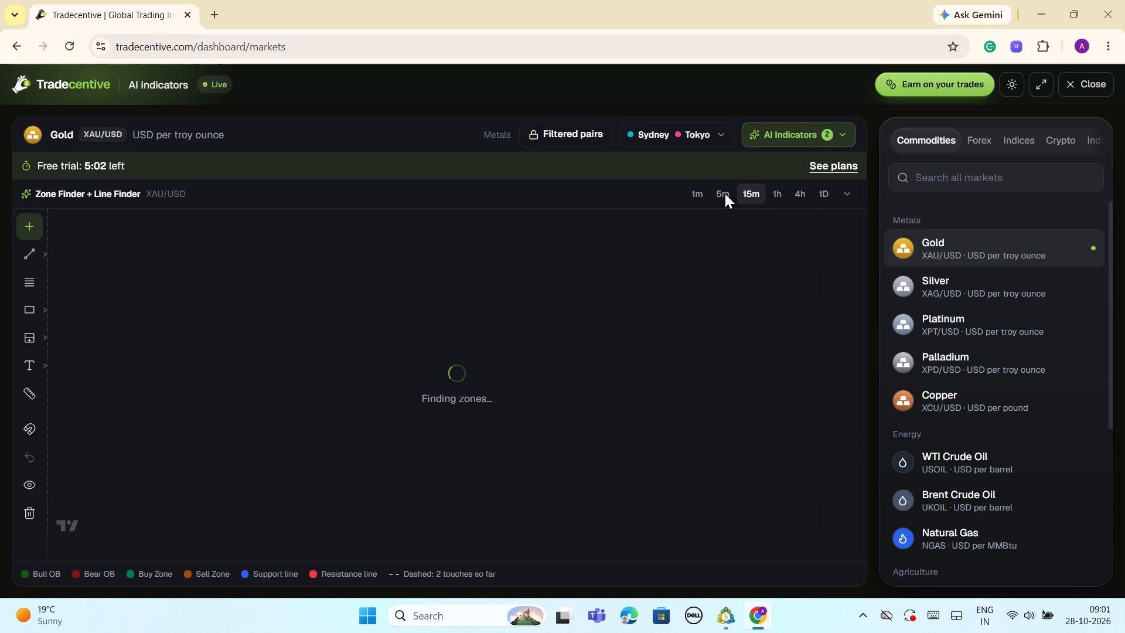
# Check which AI indicators are enabled and examine the zones and trend lines drawn on the 15m Gold chart.
pyautogui.click(842, 134)
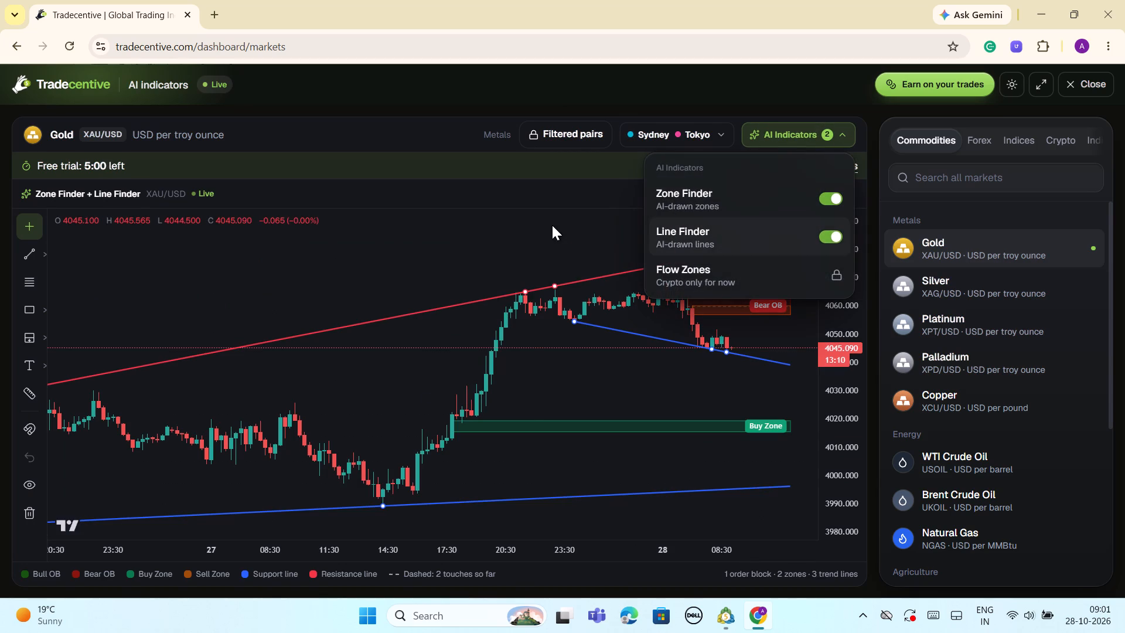
pyautogui.click(480, 233)
pyautogui.scroll(-2, 696, 319)
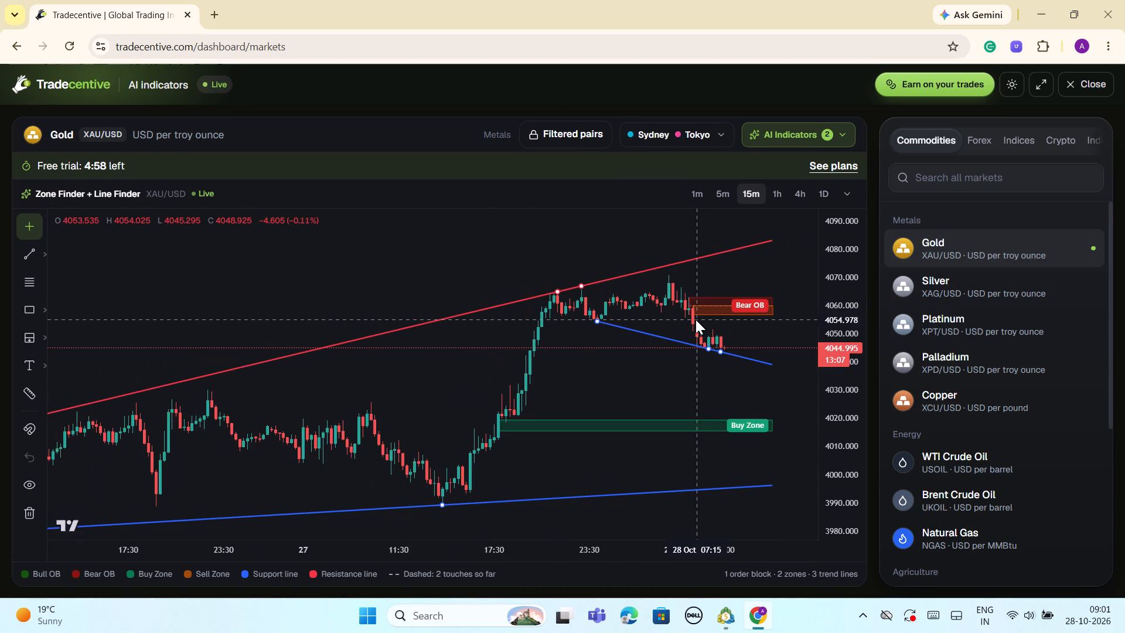
pyautogui.scroll(-4, 696, 319)
pyautogui.scroll(-3, 783, 310)
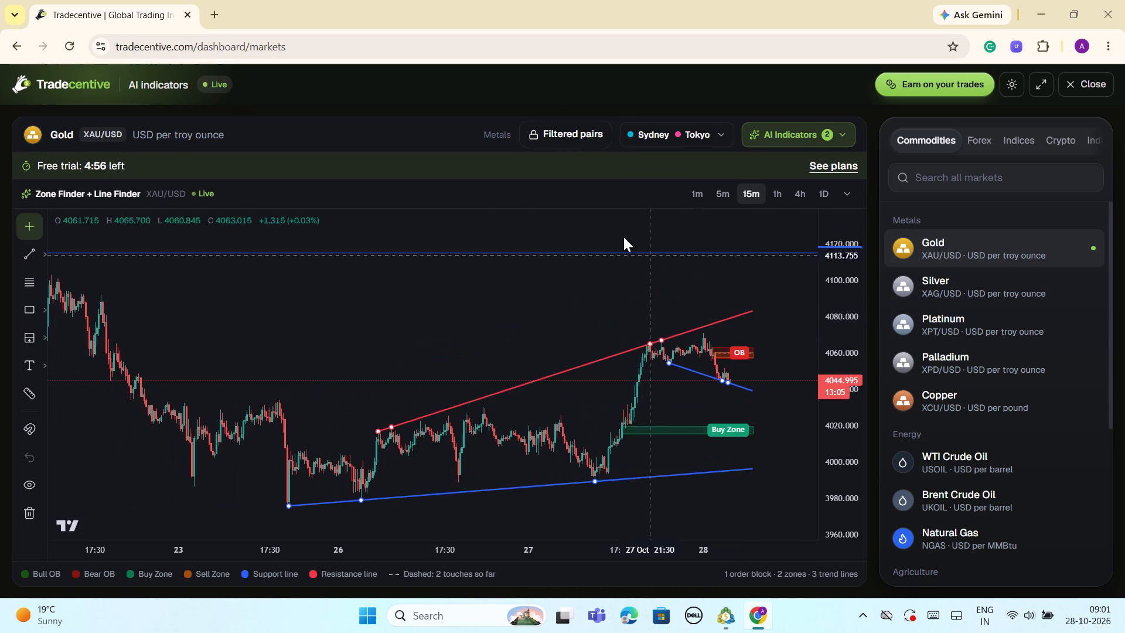
pyautogui.scroll(4, 603, 298)
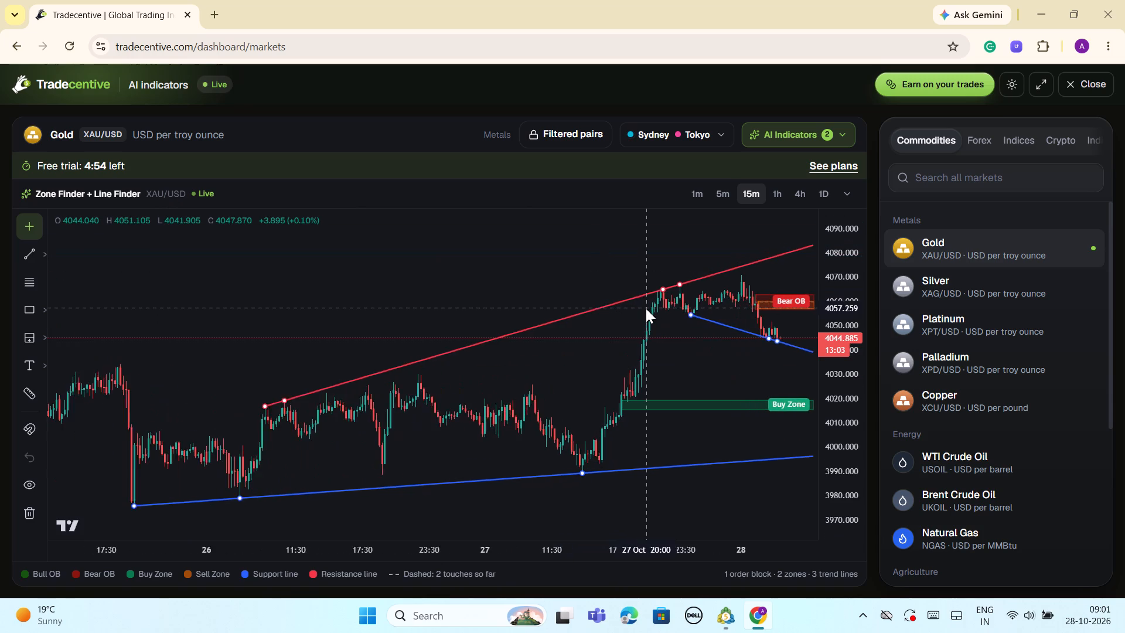
pyautogui.scroll(1, 646, 308)
pyautogui.scroll(-4, 646, 308)
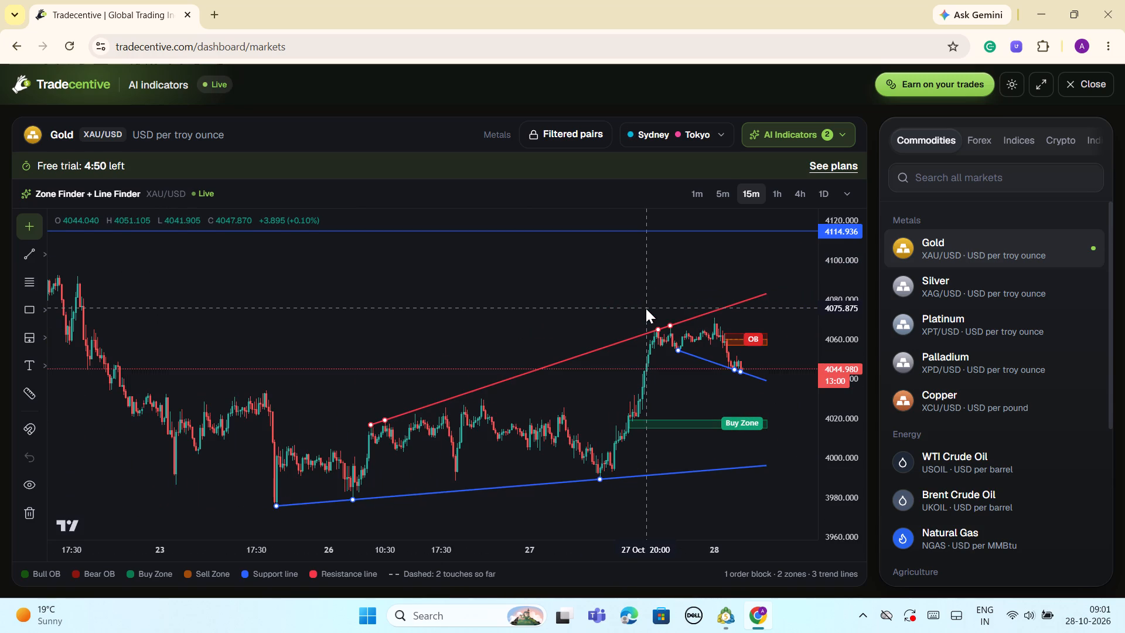
pyautogui.scroll(1, 646, 308)
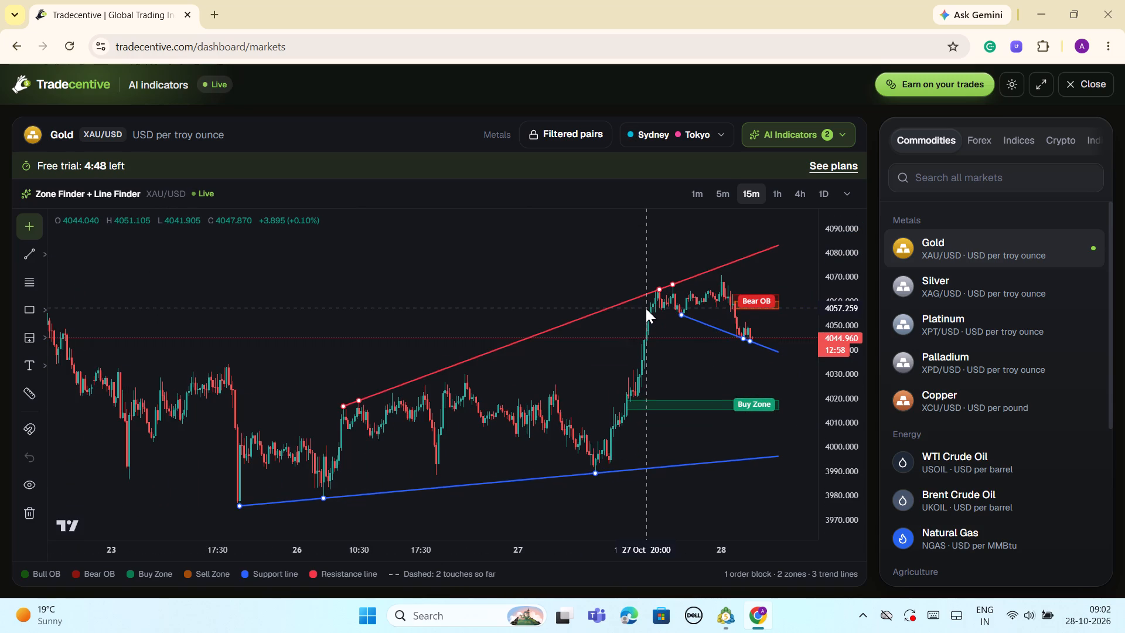
pyautogui.scroll(2, 646, 308)
pyautogui.scroll(-3, 646, 308)
pyautogui.moveTo(608, 286); pyautogui.dragTo(569, 278)
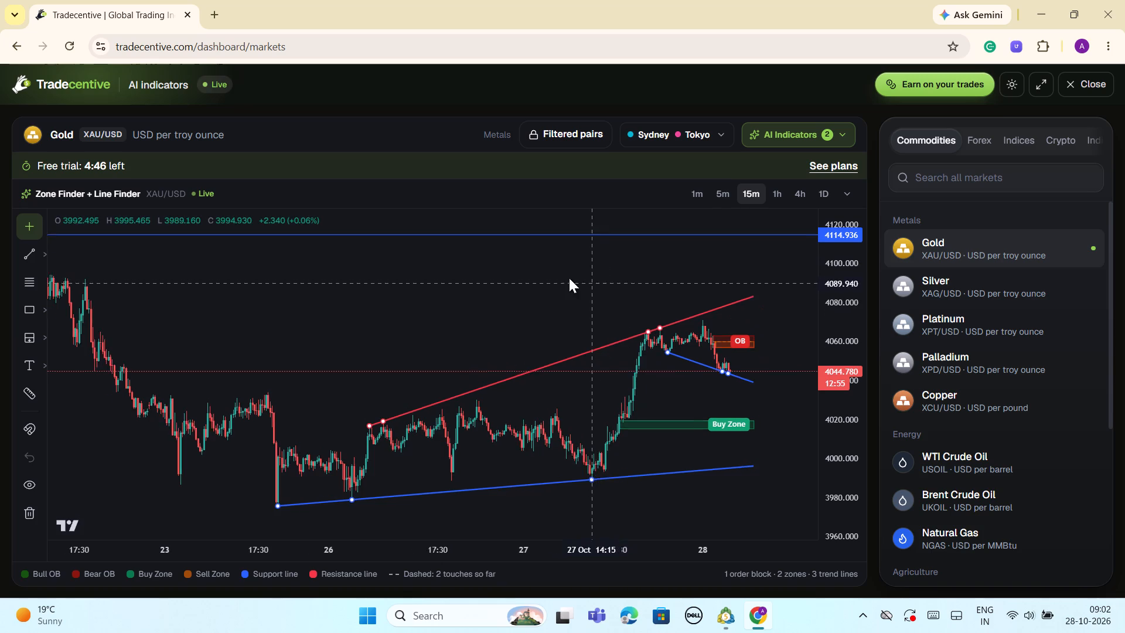
pyautogui.moveTo(569, 278); pyautogui.dragTo(564, 277)
pyautogui.scroll(2, 612, 303)
# Review the market session times for Sydney, Tokyo, London and New York.
pyautogui.click(657, 129)
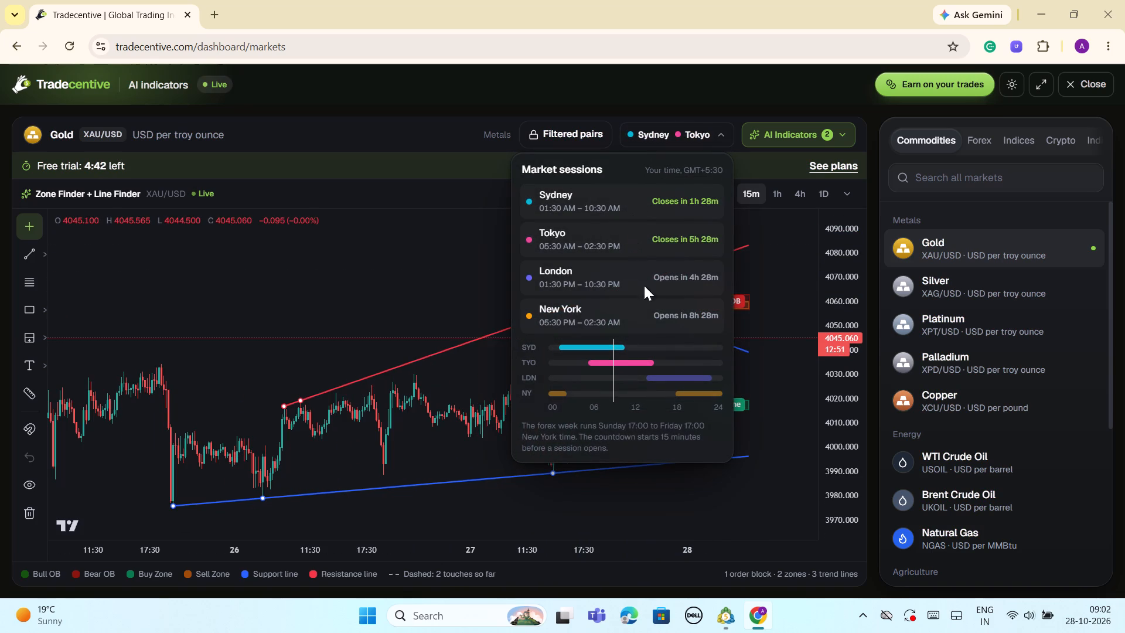
pyautogui.click(582, 202)
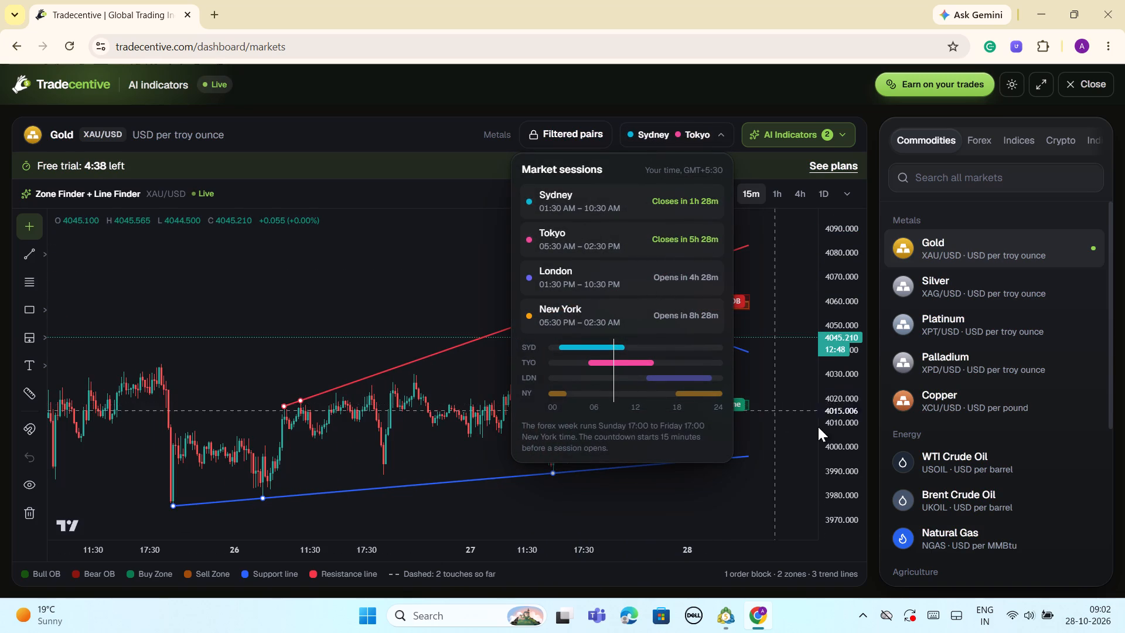
pyautogui.click(448, 280)
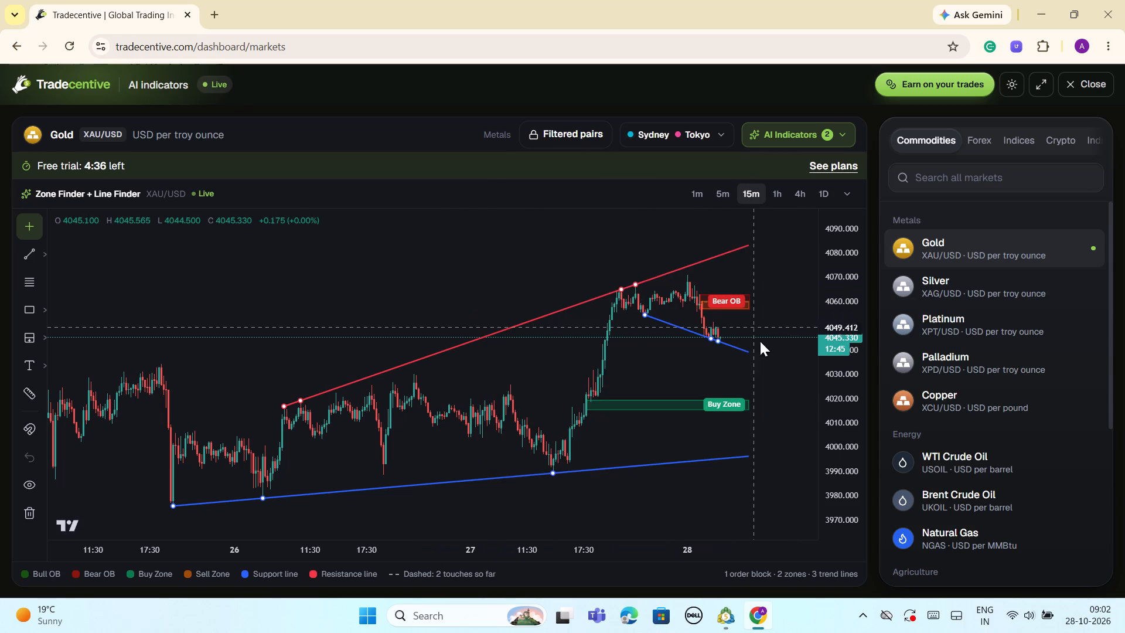
# Examine recent Gold price action around the Bear OB, Buy Zone and support line at a closer scale.
pyautogui.moveTo(847, 428); pyautogui.dragTo(852, 399)
pyautogui.scroll(2, 786, 378)
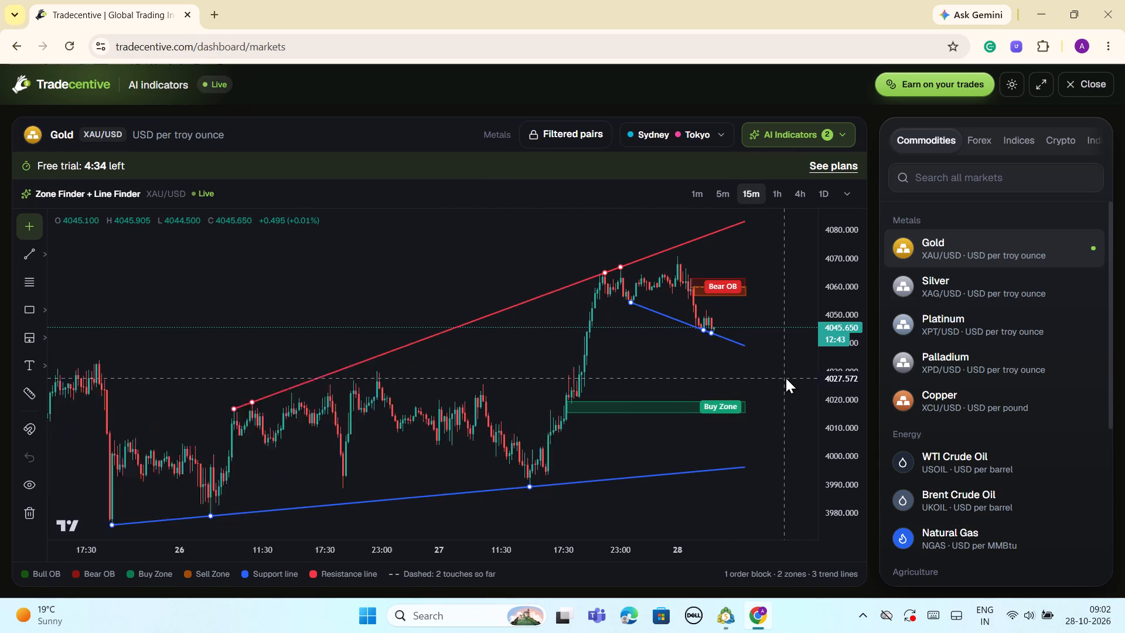
pyautogui.scroll(3, 786, 378)
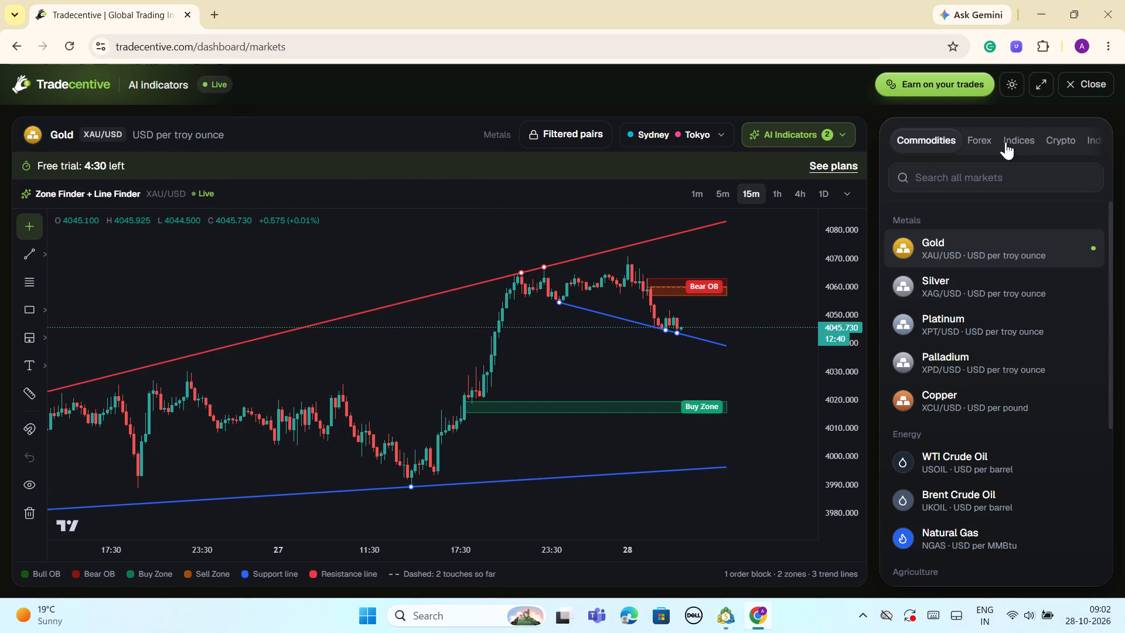
pyautogui.click(926, 250)
pyautogui.scroll(1, 756, 376)
pyautogui.scroll(-1, 756, 376)
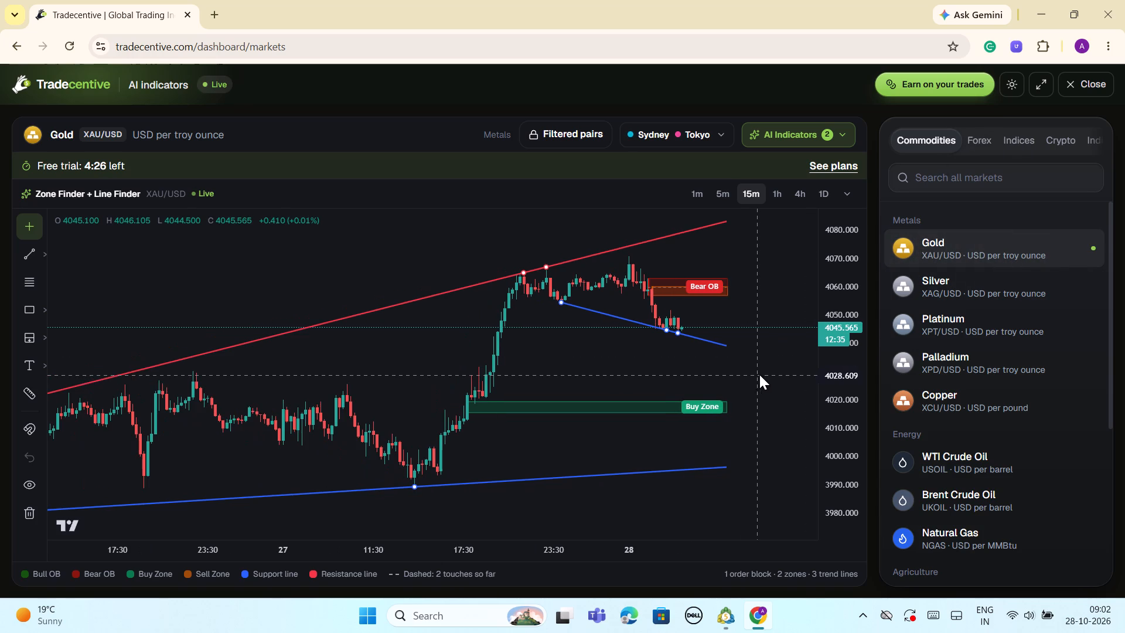
pyautogui.moveTo(838, 438); pyautogui.dragTo(838, 377)
pyautogui.scroll(3, 727, 365)
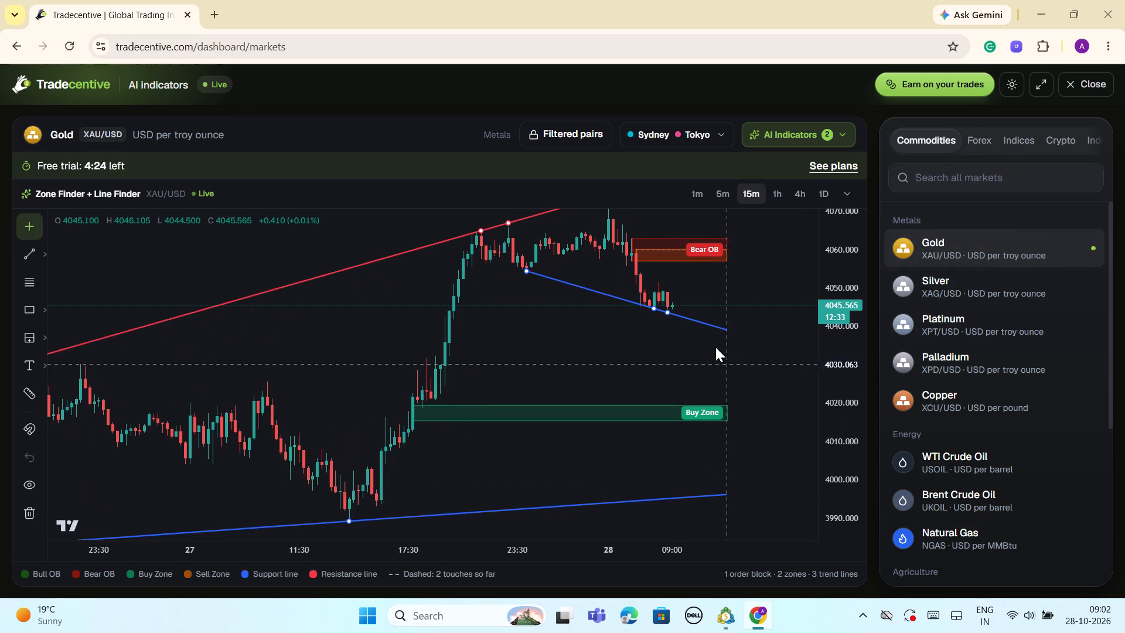
# Inspect the Filtered pairs view for both the India and Global markets, then close it.
pyautogui.click(562, 137)
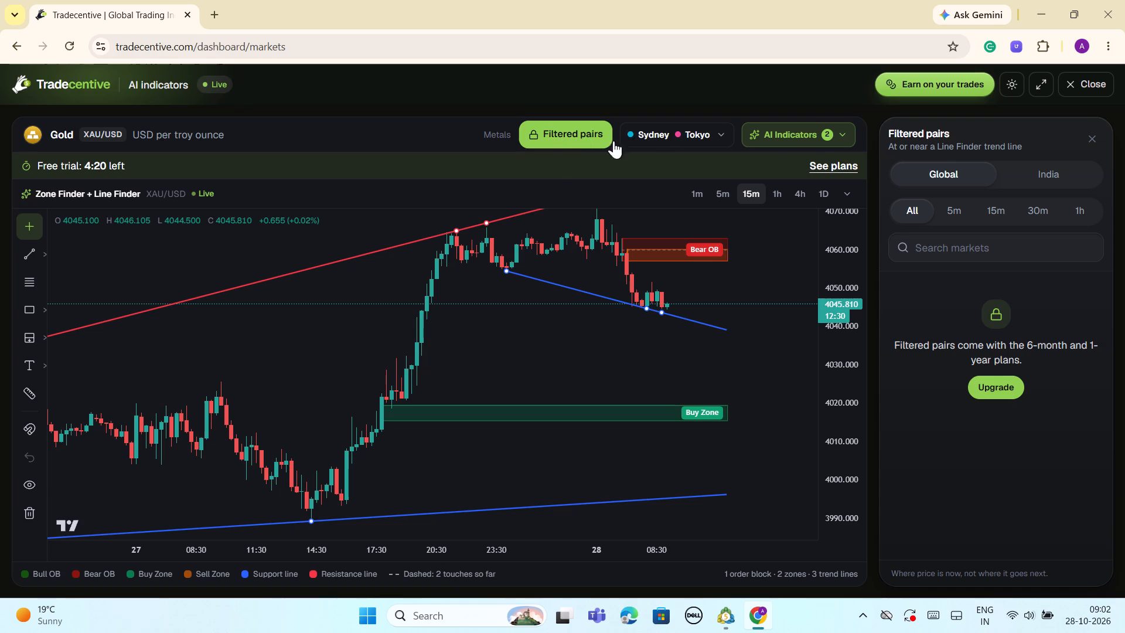
pyautogui.click(1048, 176)
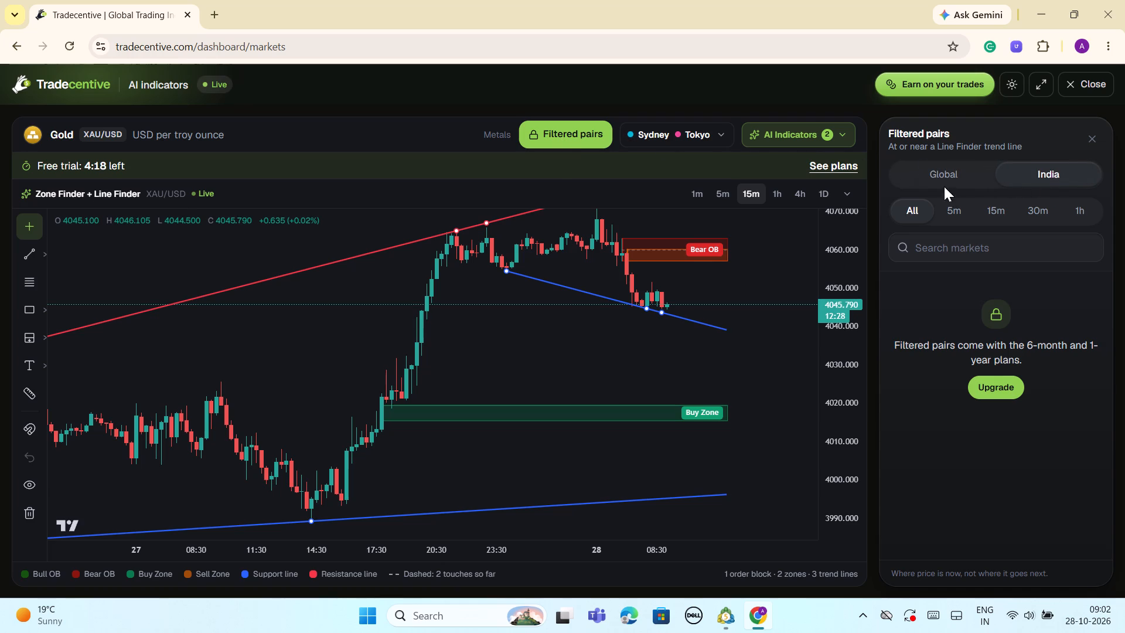
pyautogui.click(937, 175)
pyautogui.click(658, 134)
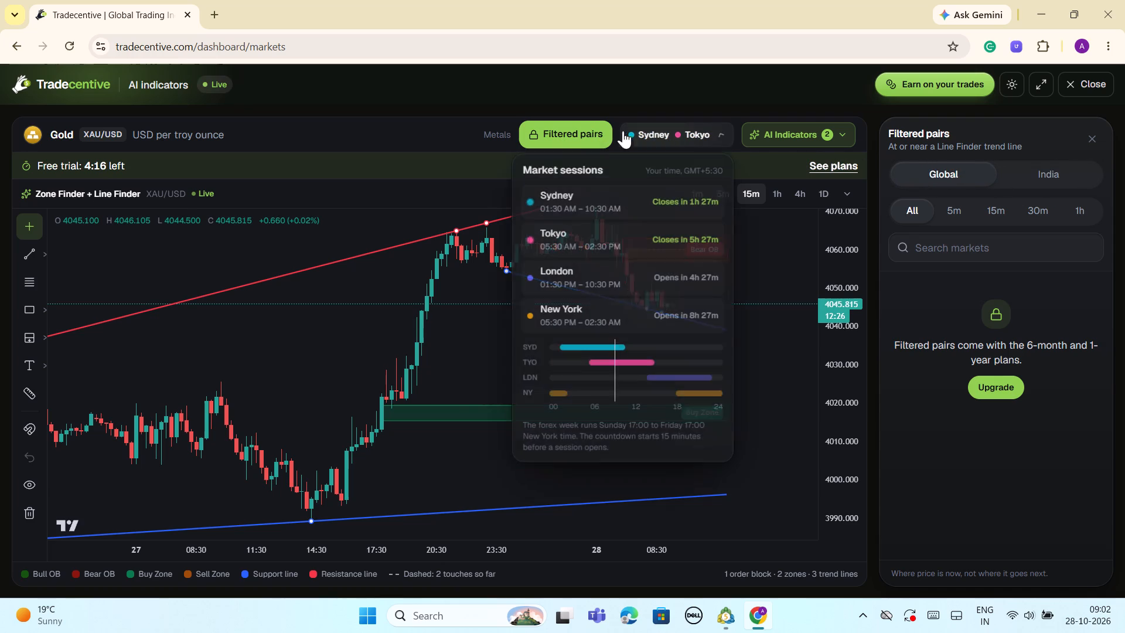
pyautogui.click(606, 131)
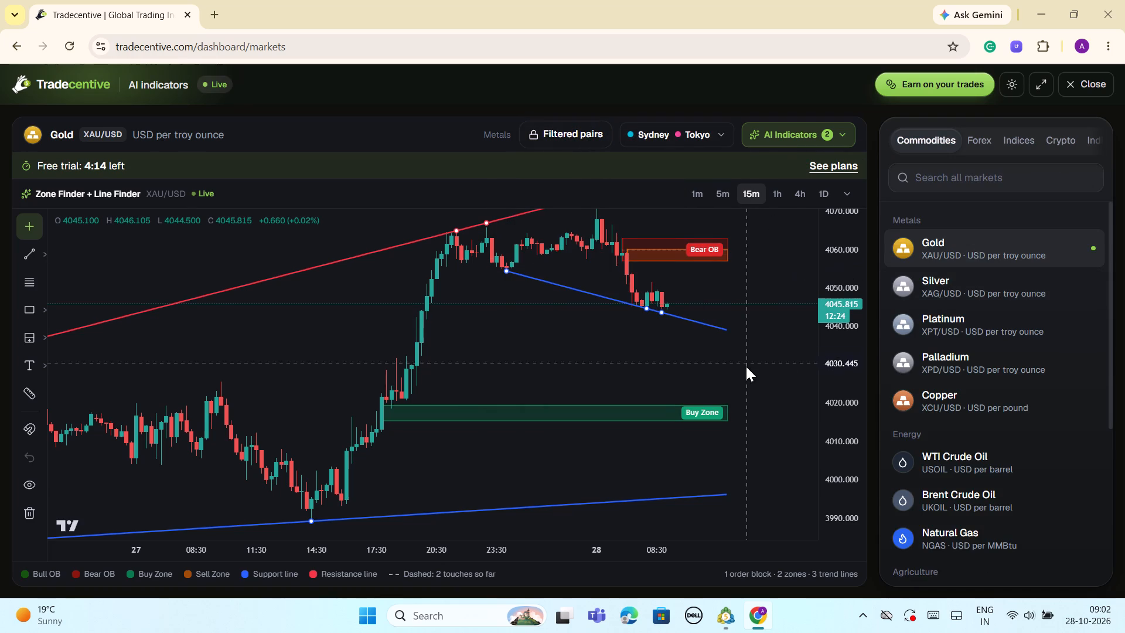
# Switch the Gold chart with Zone Finder and Line Finder to the 5m timeframe.
pyautogui.scroll(-1, 745, 366)
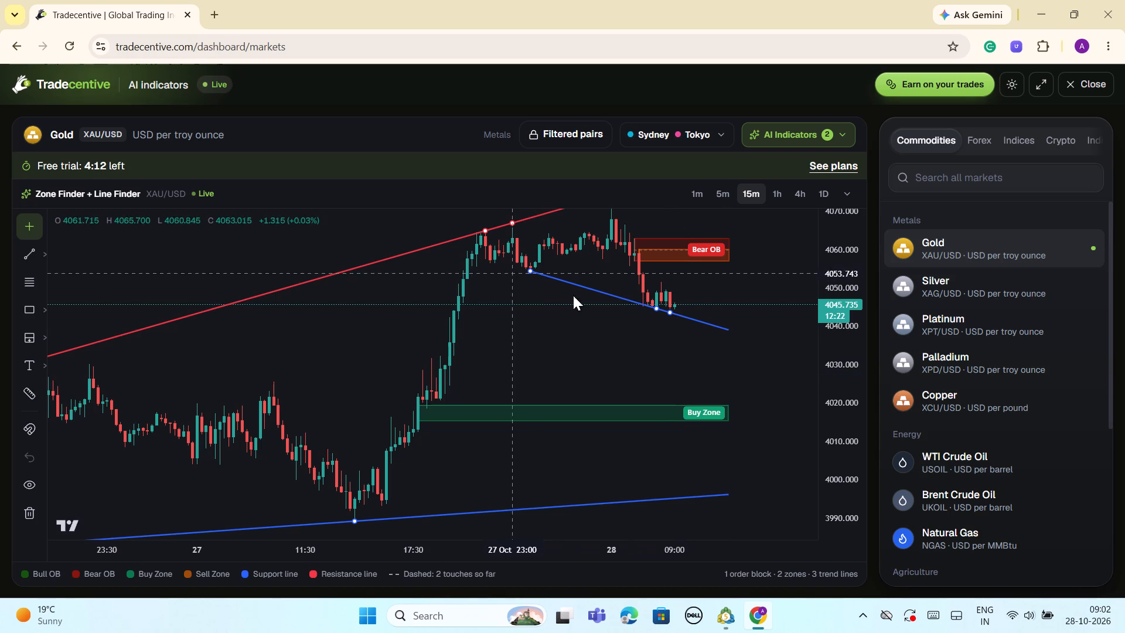
pyautogui.scroll(2, 716, 342)
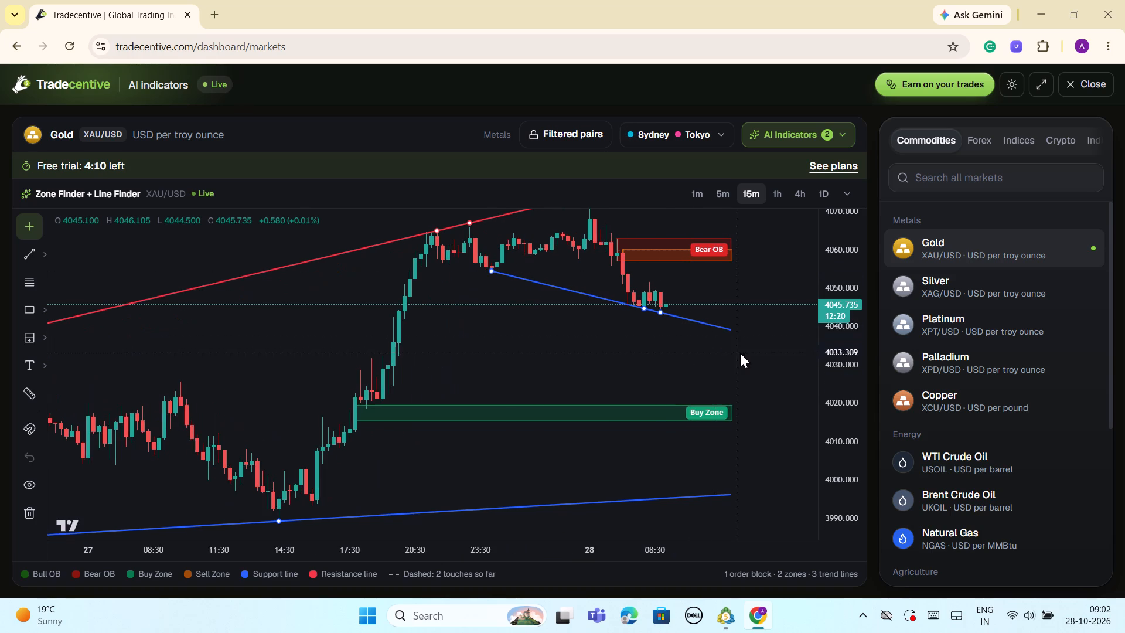
pyautogui.scroll(1, 740, 353)
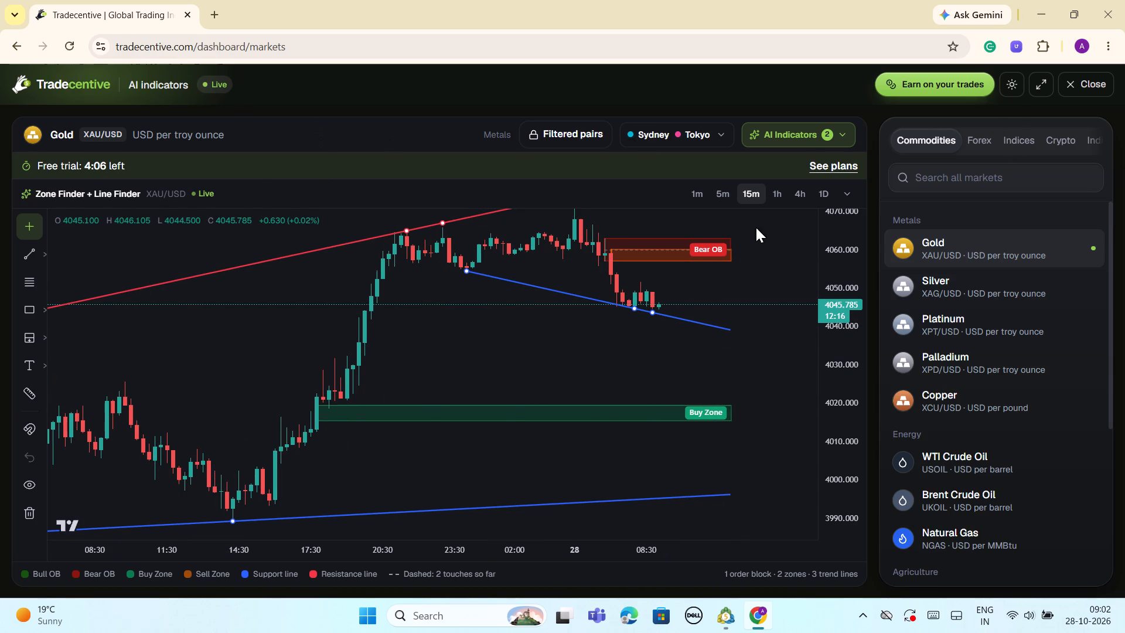
pyautogui.click(722, 193)
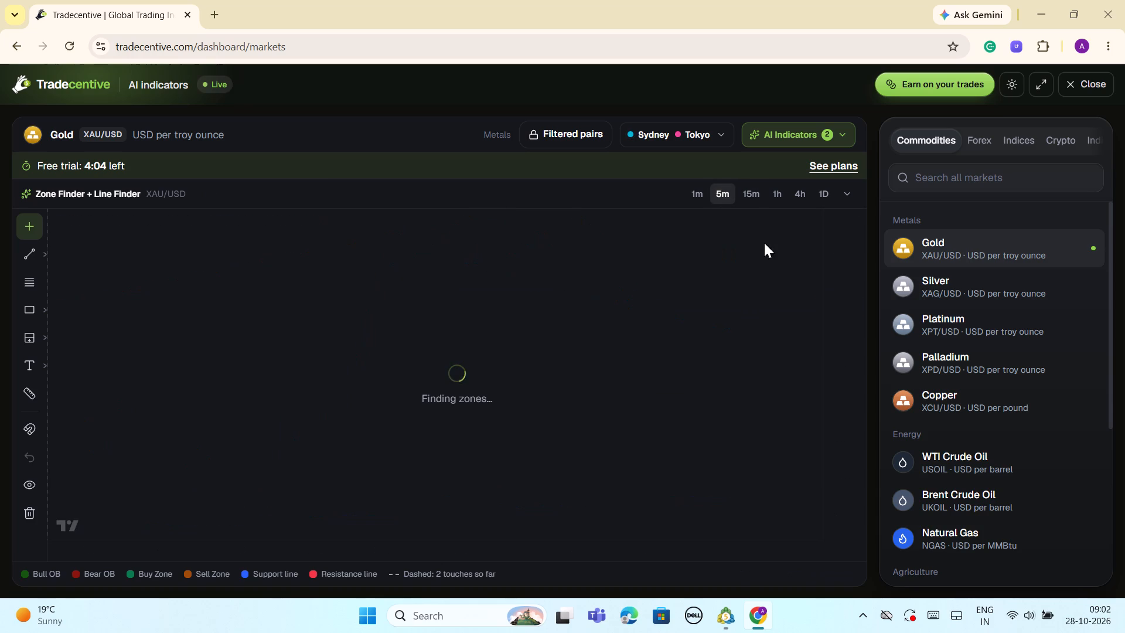
pyautogui.scroll(1, 731, 426)
# Examine Gold's 5m price action around the Bear OB, Sell Zone and the converging support and resistance lines.
pyautogui.scroll(1, 731, 426)
pyautogui.scroll(-1, 731, 426)
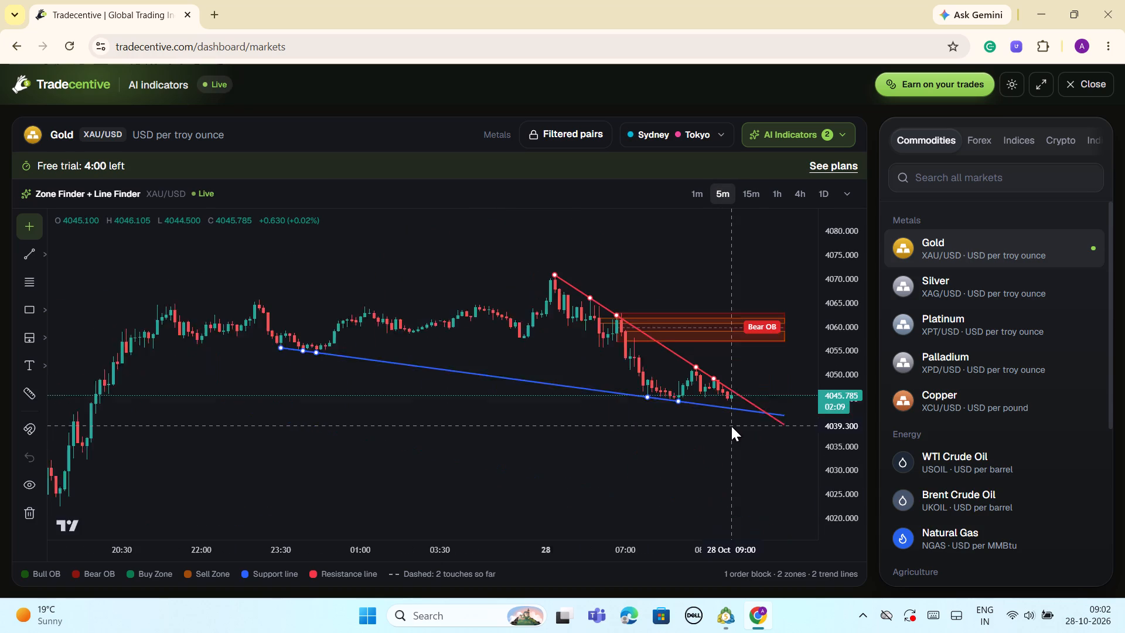
pyautogui.scroll(-1, 731, 426)
pyautogui.scroll(2, 782, 437)
pyautogui.moveTo(765, 447); pyautogui.dragTo(765, 363)
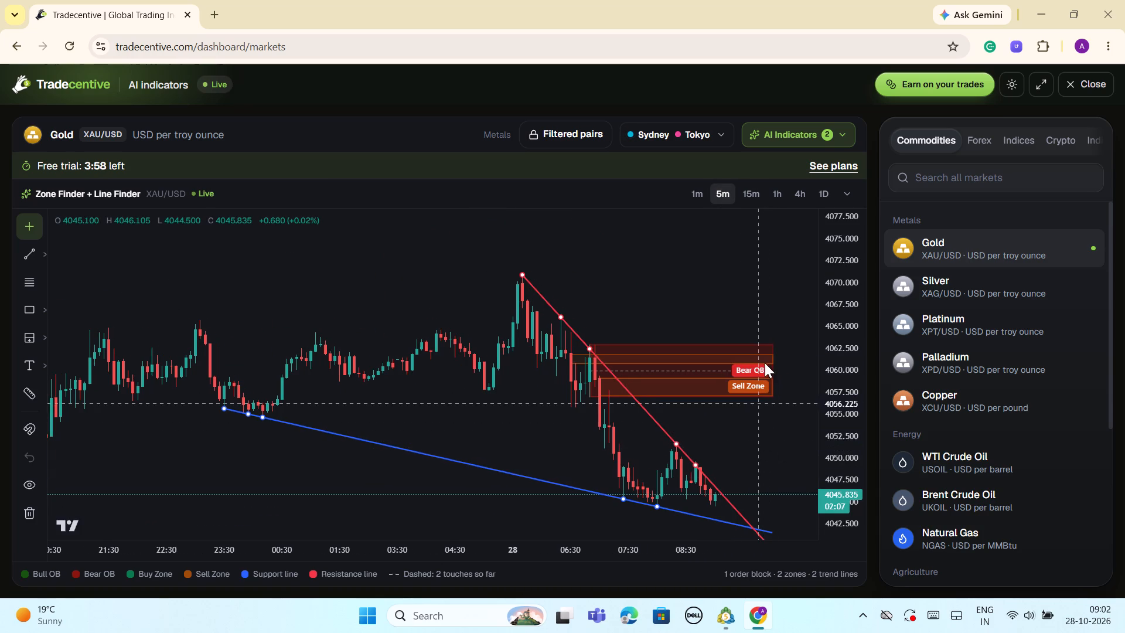
pyautogui.moveTo(765, 363); pyautogui.dragTo(765, 362)
pyautogui.scroll(4, 780, 448)
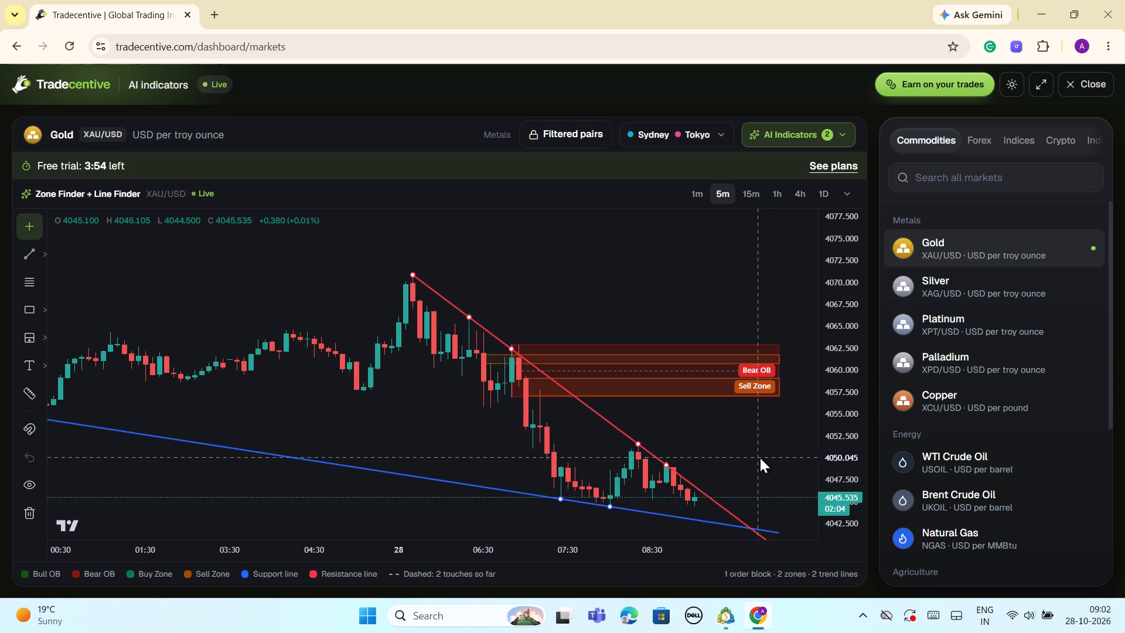
pyautogui.moveTo(847, 360); pyautogui.dragTo(831, 418)
pyautogui.scroll(-3, 468, 445)
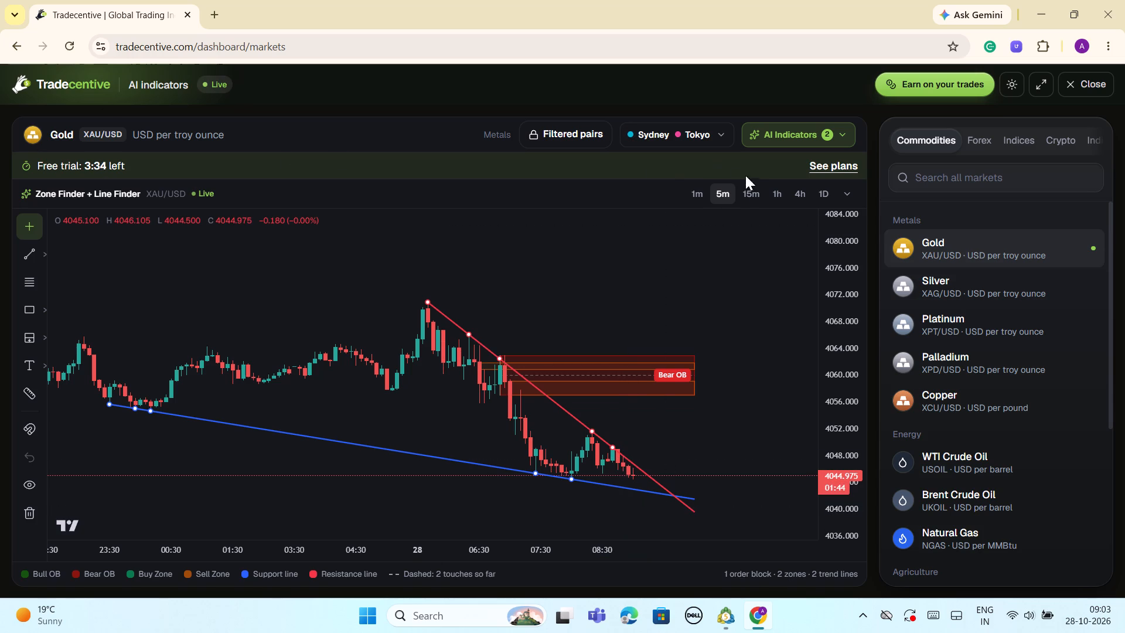
# Switch the Gold chart to the 15m timeframe and examine price between the Bear OB and the Buy Zone.
pyautogui.click(747, 193)
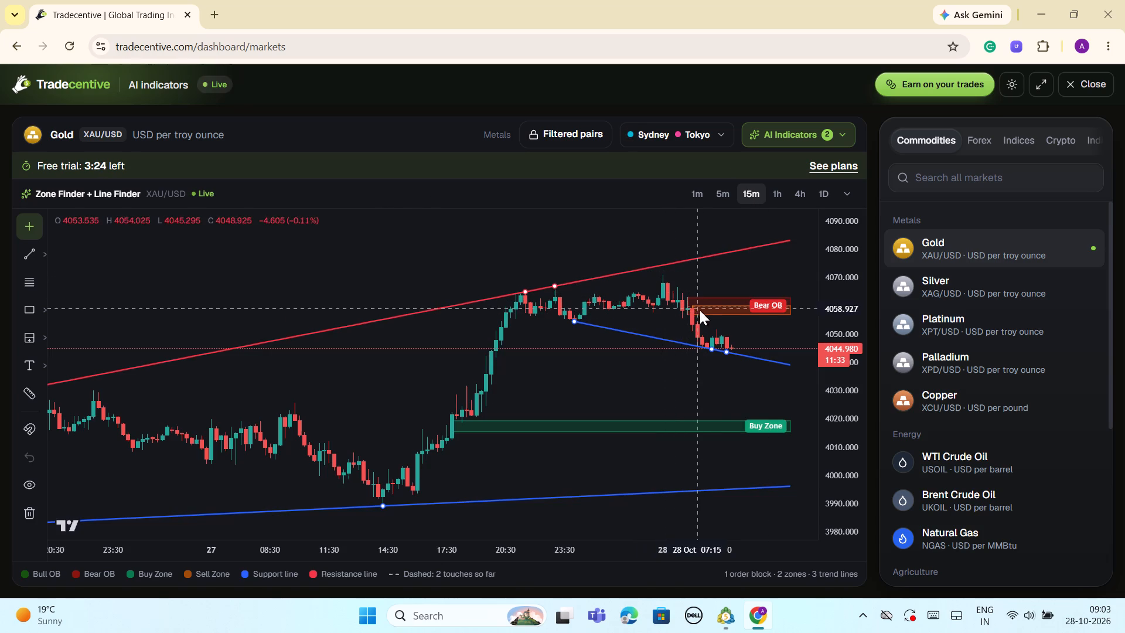
pyautogui.scroll(3, 731, 437)
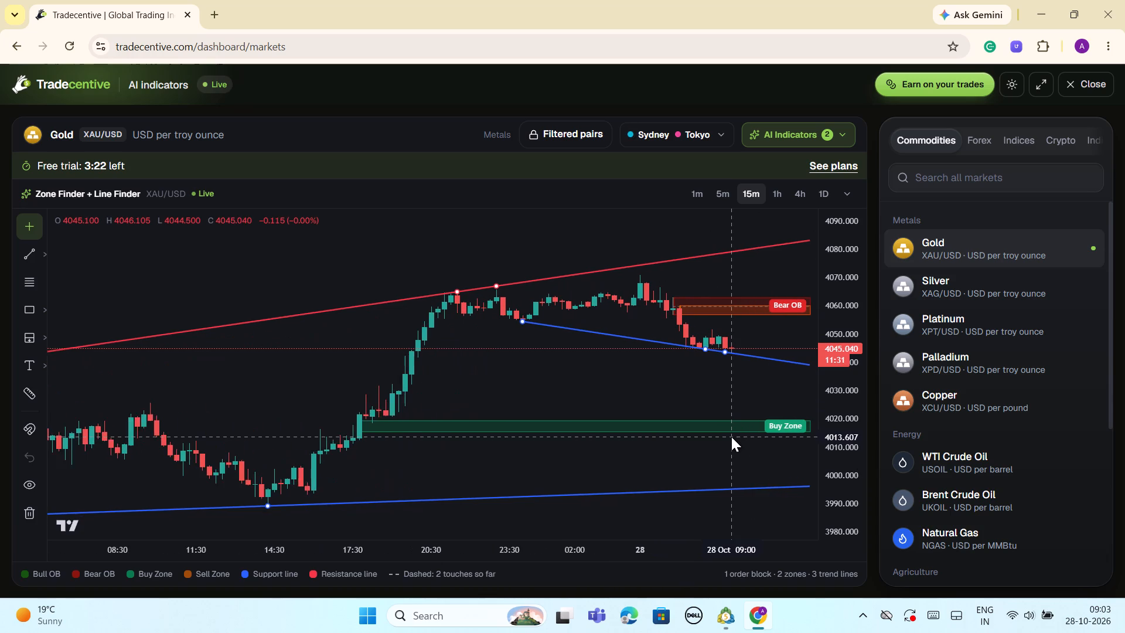
pyautogui.scroll(2, 731, 437)
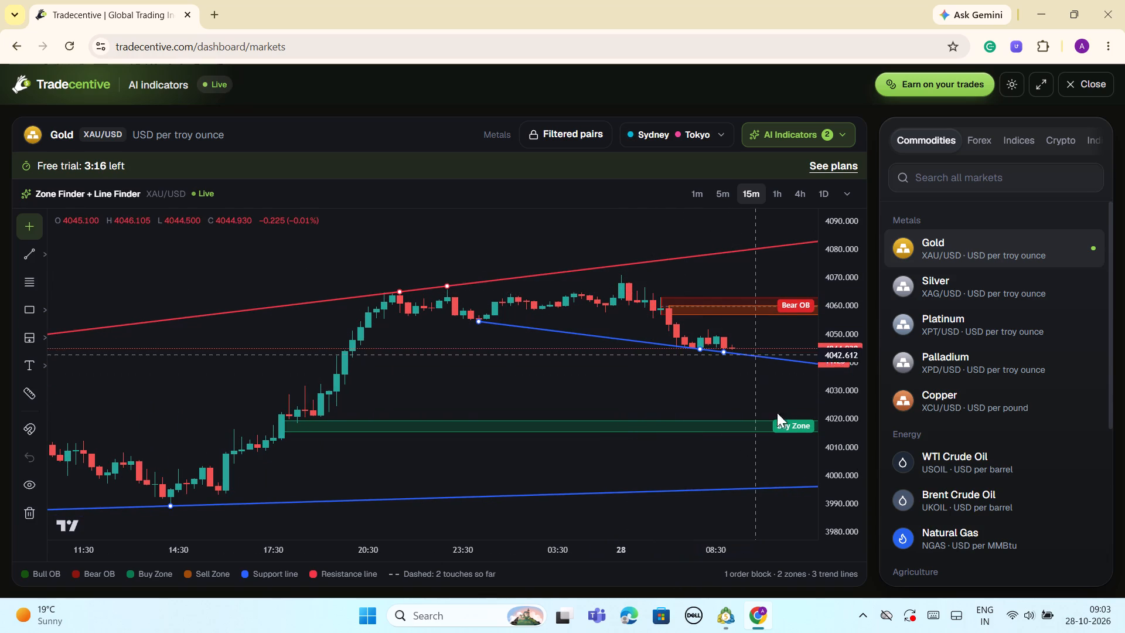
pyautogui.moveTo(836, 481); pyautogui.dragTo(824, 376)
pyautogui.scroll(-1, 700, 389)
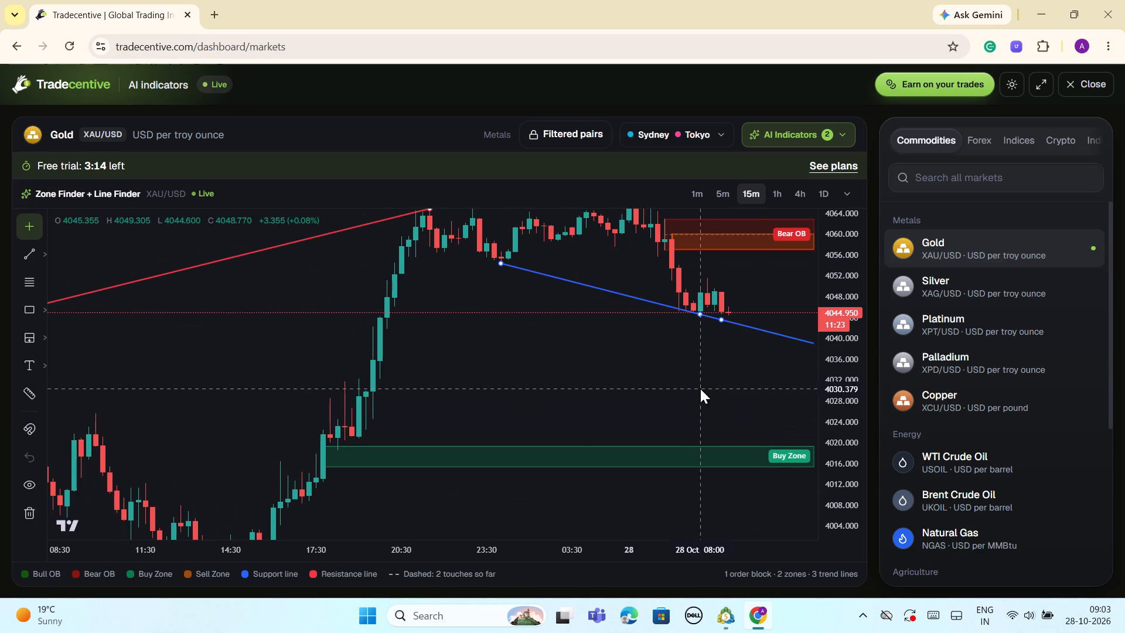
pyautogui.scroll(-1, 734, 393)
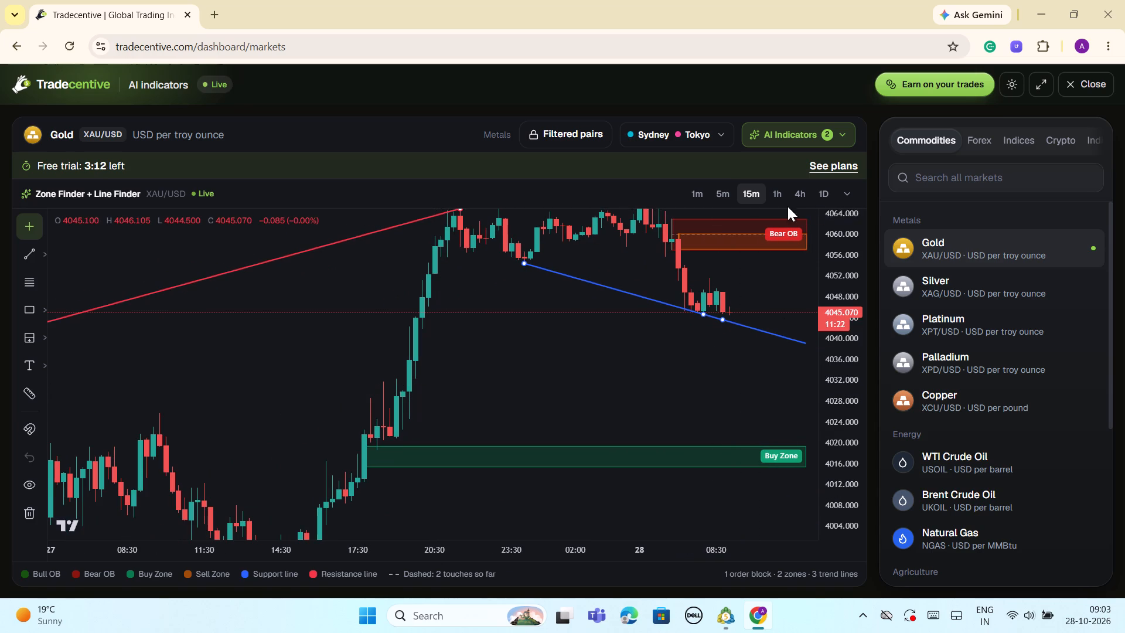
# Switch the Gold chart to the 1h timeframe and examine the Bear OB, Bull OB and trend lines at different scales.
pyautogui.click(776, 193)
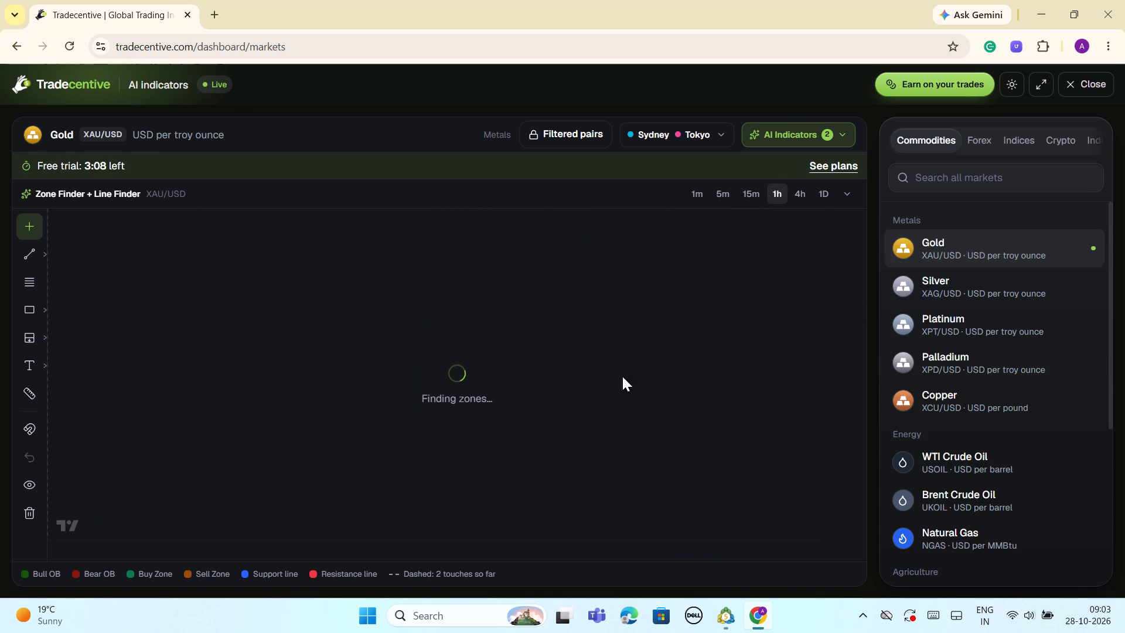
pyautogui.scroll(-1, 729, 423)
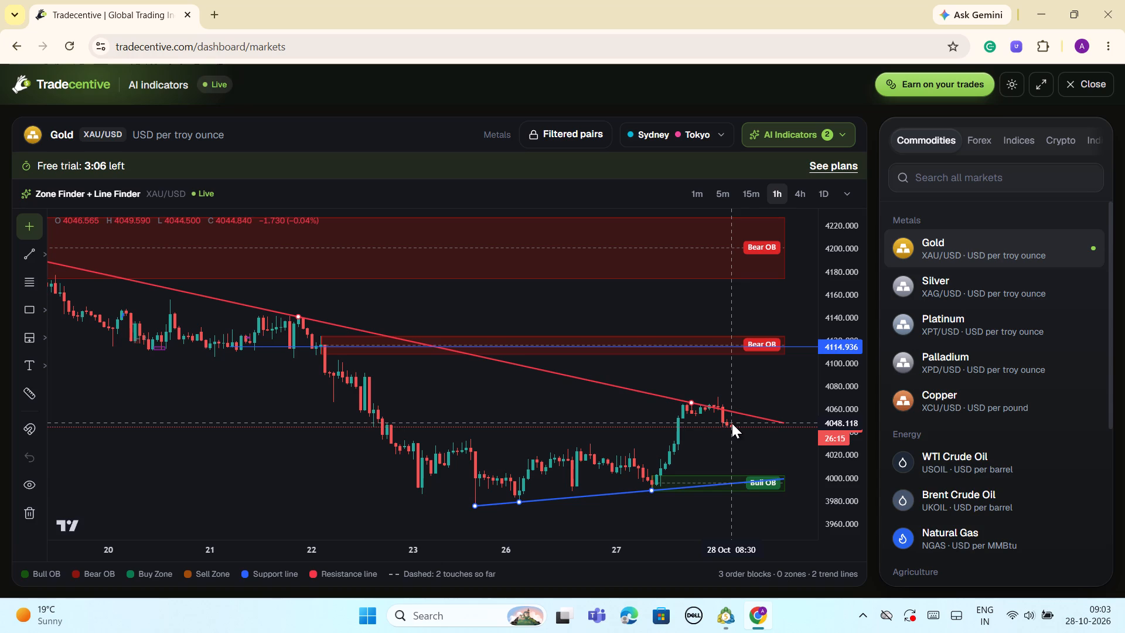
pyautogui.scroll(-1, 827, 477)
pyautogui.moveTo(834, 518); pyautogui.dragTo(820, 415)
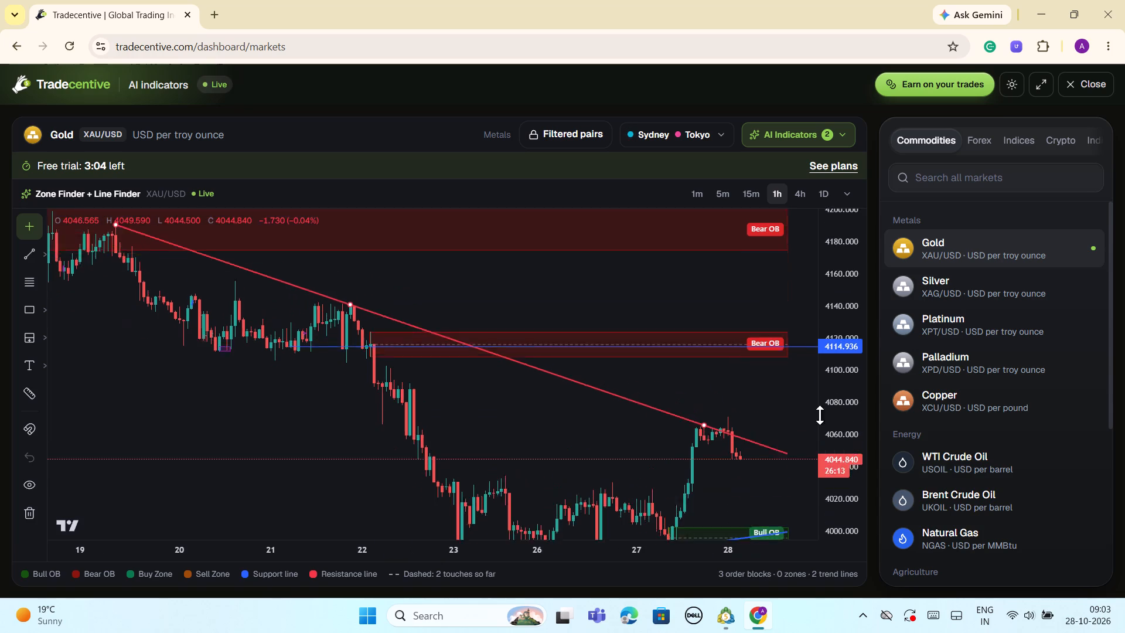
pyautogui.moveTo(820, 415); pyautogui.dragTo(820, 413)
pyautogui.moveTo(785, 426); pyautogui.dragTo(782, 338)
pyautogui.scroll(3, 782, 376)
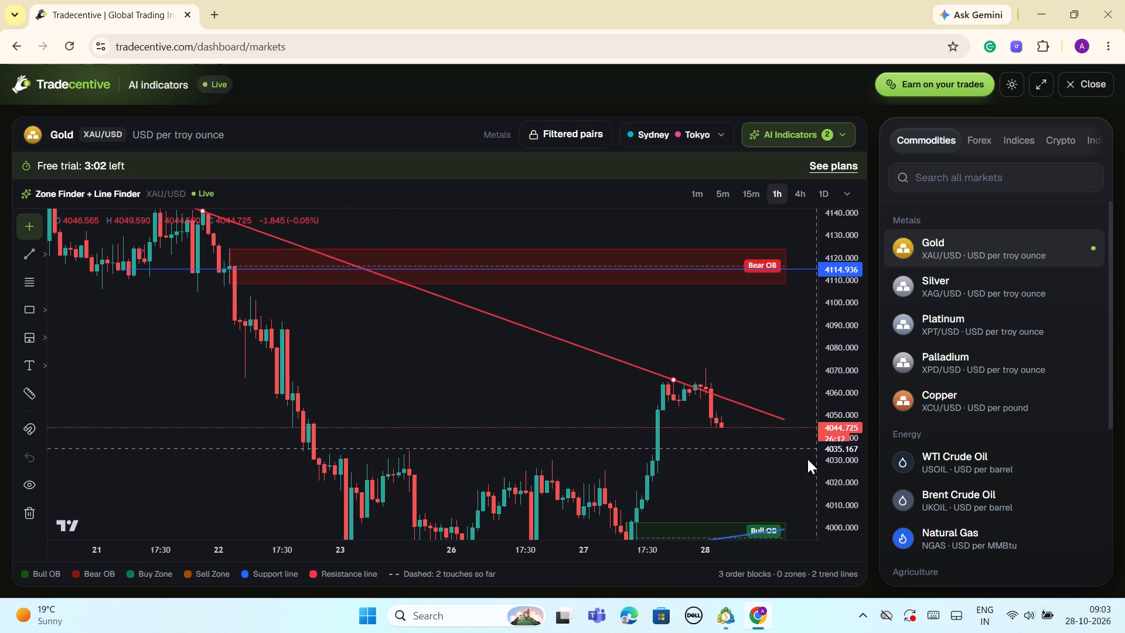
pyautogui.scroll(-2, 787, 466)
pyautogui.moveTo(759, 471); pyautogui.dragTo(732, 357)
pyautogui.scroll(2, 722, 369)
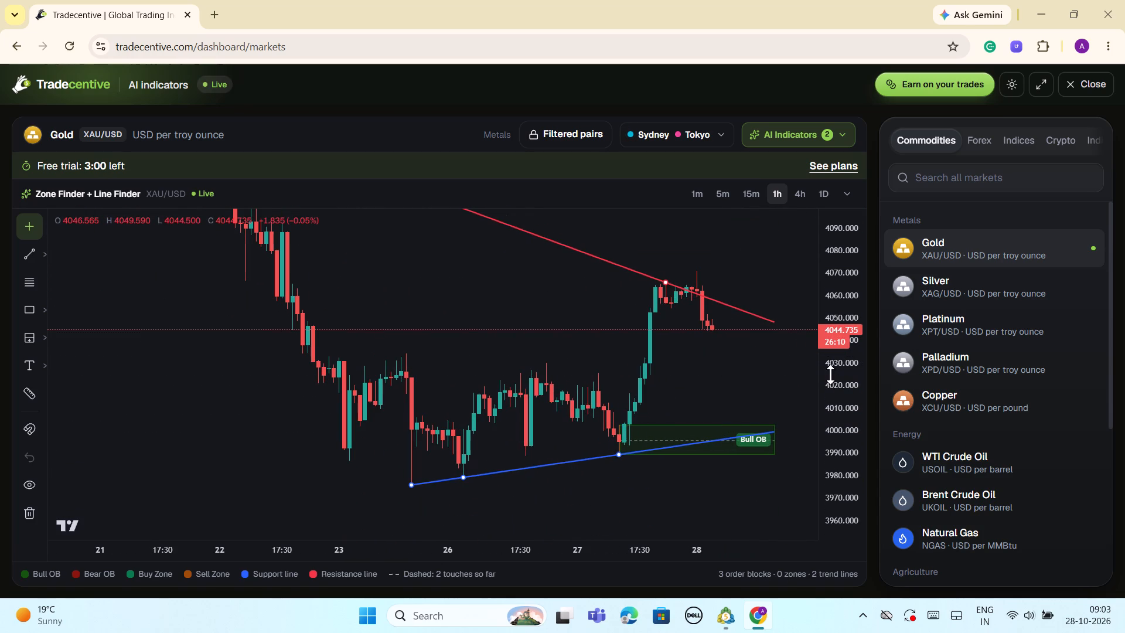
pyautogui.moveTo(828, 370); pyautogui.dragTo(829, 467)
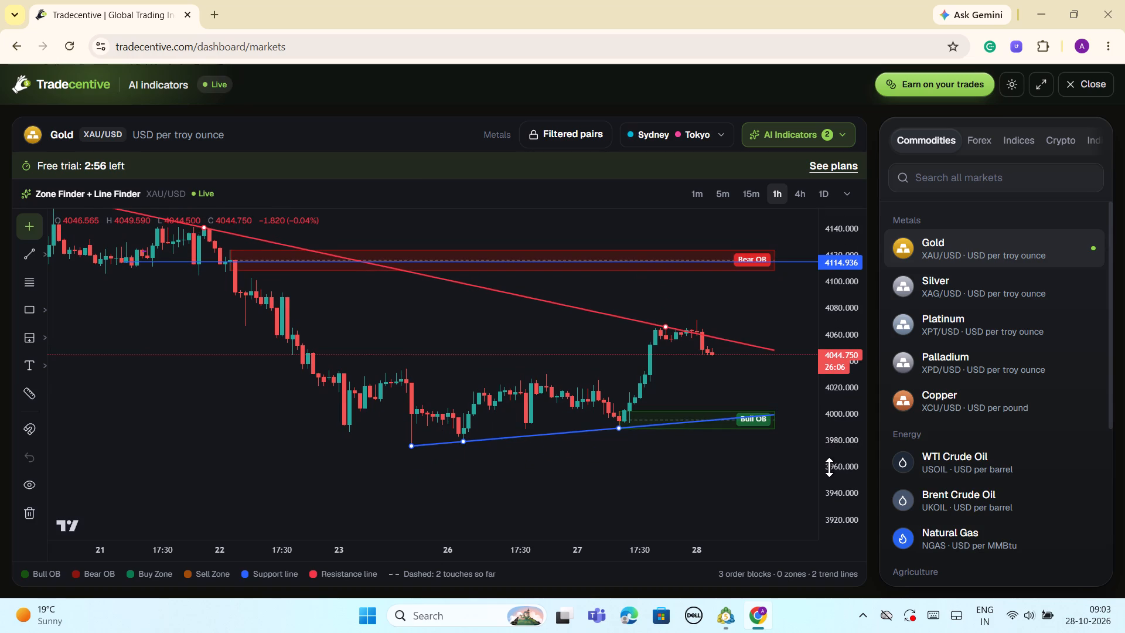
pyautogui.scroll(-1, 829, 467)
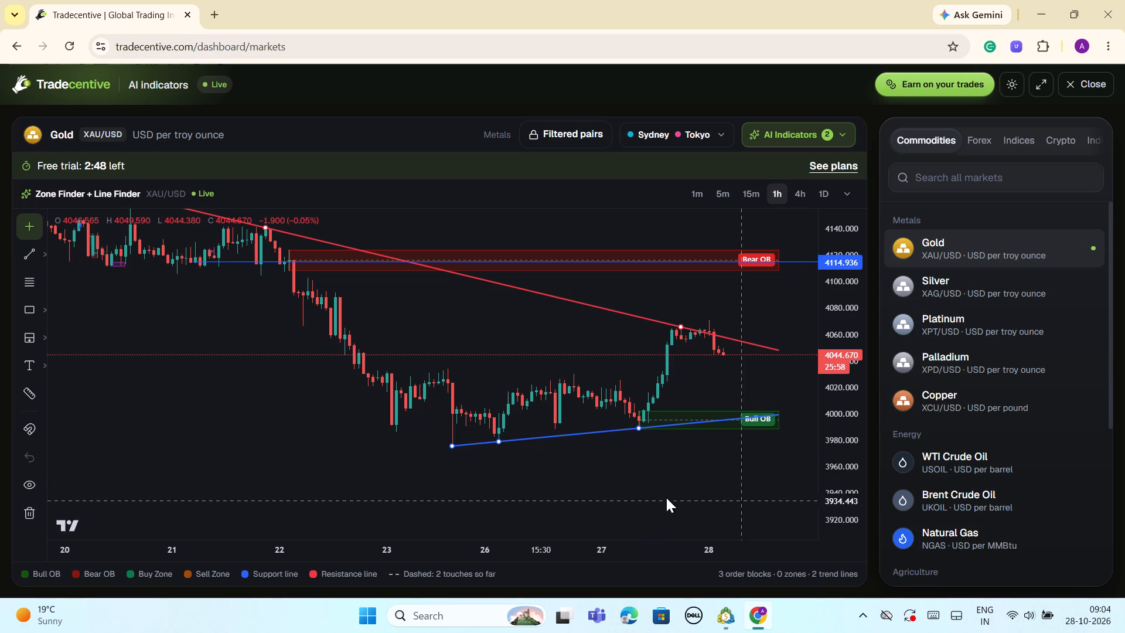
# Switch the Gold chart to the 4h timeframe and view its order blocks, Sell Zone and trend lines.
pyautogui.click(801, 199)
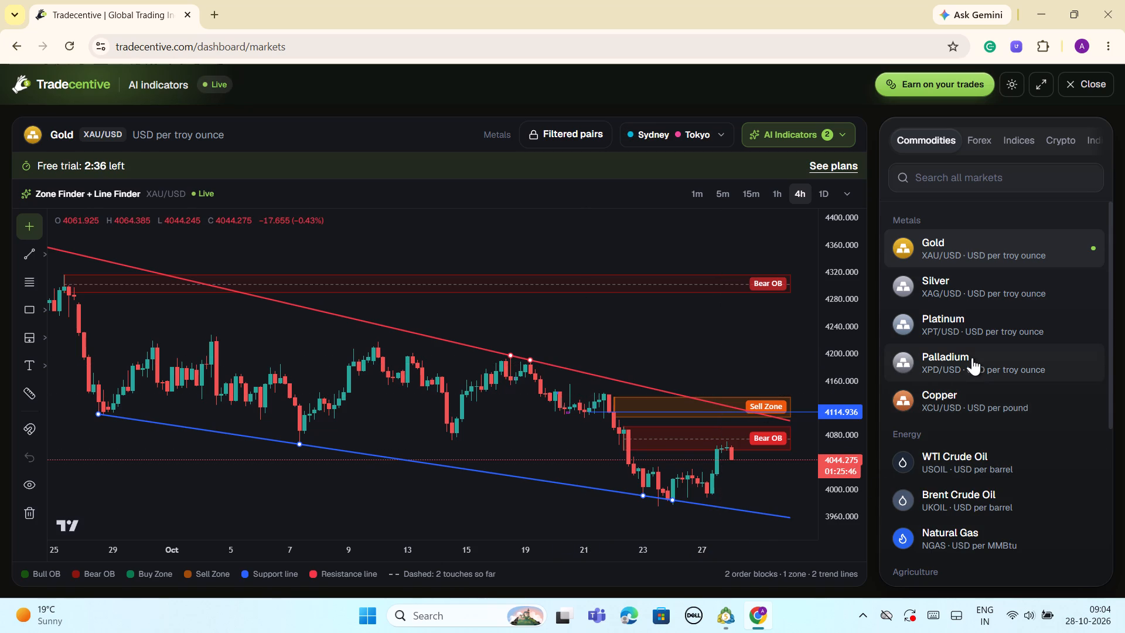
pyautogui.scroll(-1, 768, 482)
pyautogui.scroll(1, 755, 499)
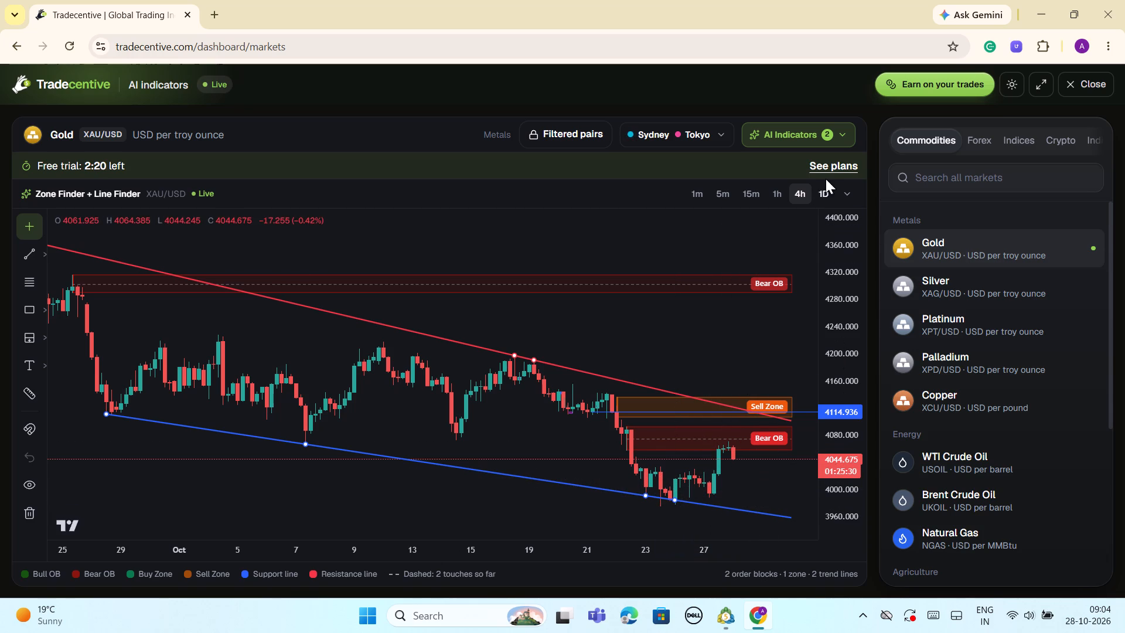
# Switch the Gold chart to the 45m timeframe.
pyautogui.click(848, 190)
pyautogui.click(769, 361)
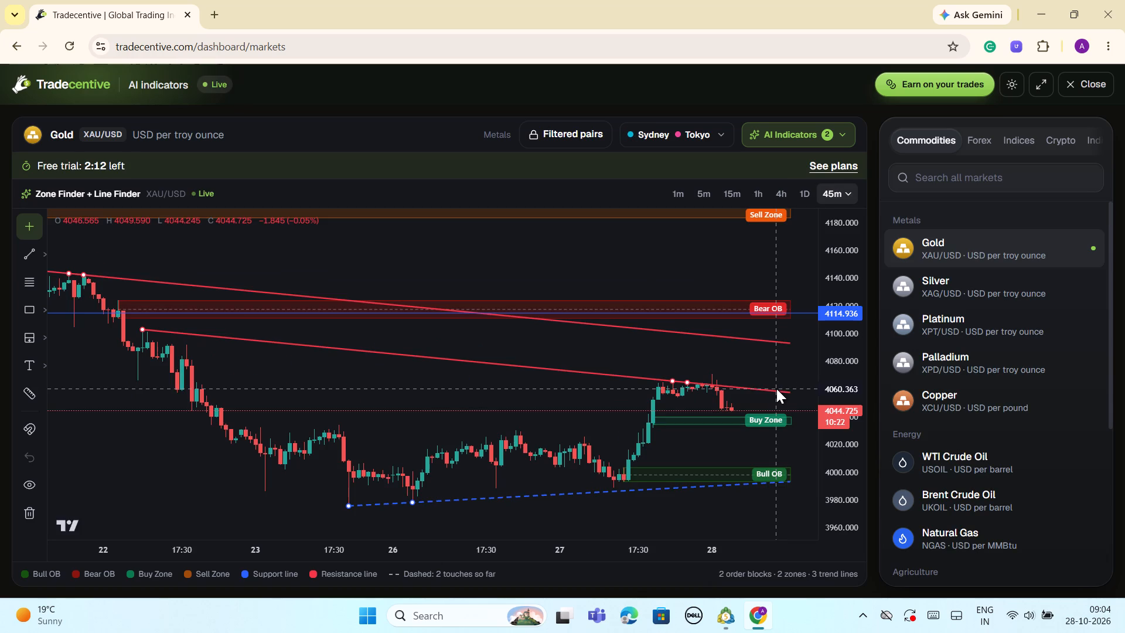
# Examine the 45m Gold chart's Sell Zone, Bear OB, Buy Zone, Bull OB and trend lines at different scales.
pyautogui.scroll(-3, 776, 389)
pyautogui.scroll(1, 793, 450)
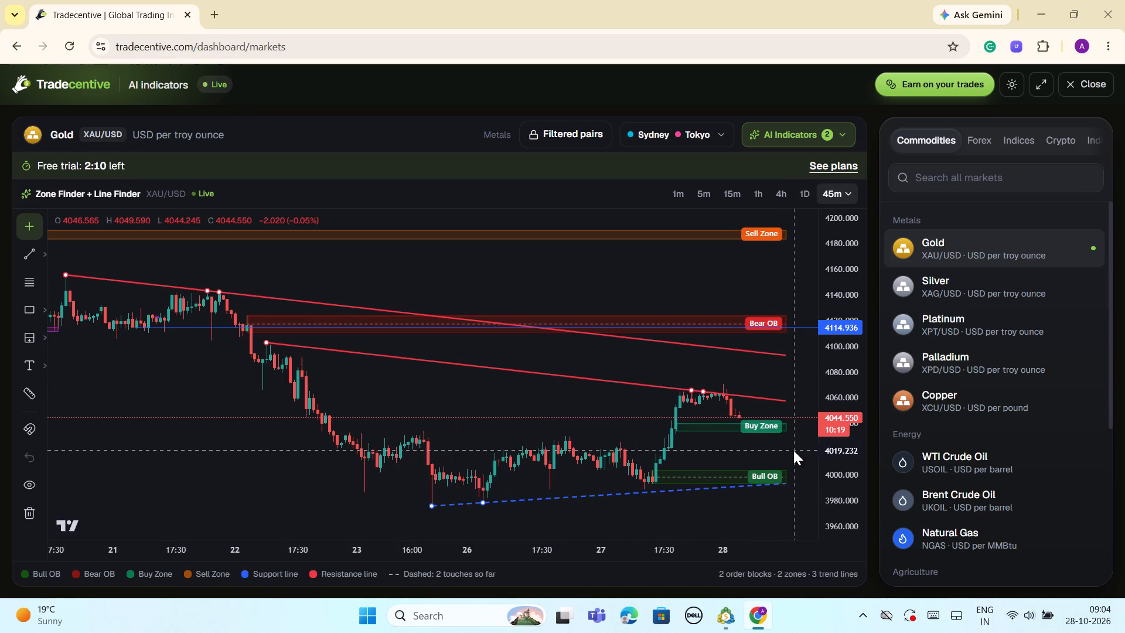
pyautogui.scroll(-3, 793, 450)
pyautogui.moveTo(614, 422); pyautogui.dragTo(594, 370)
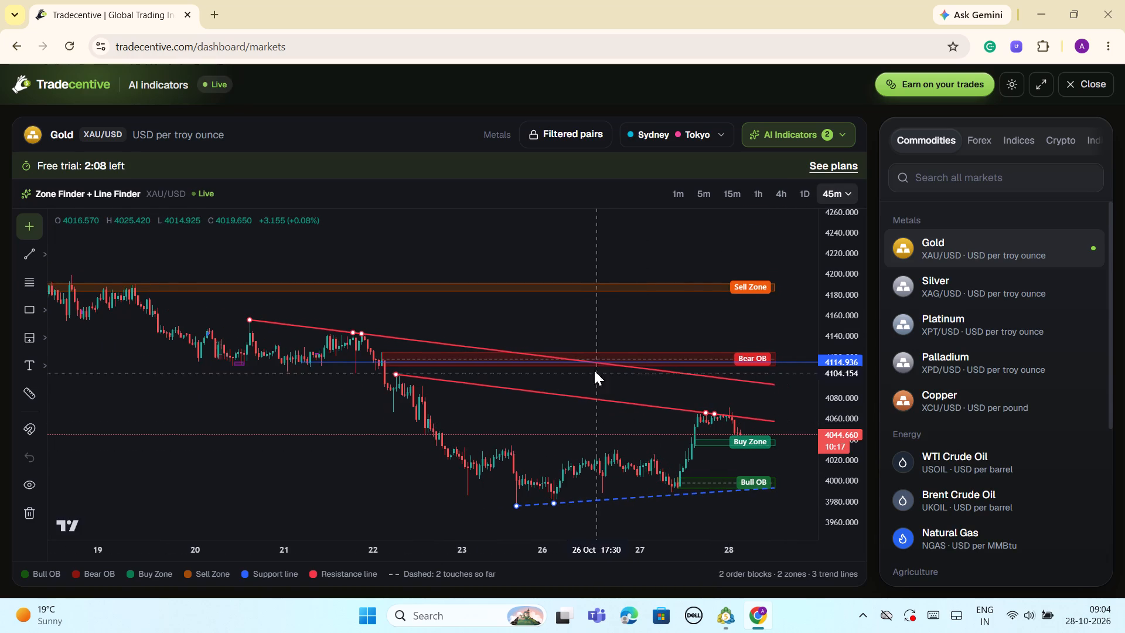
pyautogui.moveTo(594, 370); pyautogui.dragTo(587, 345)
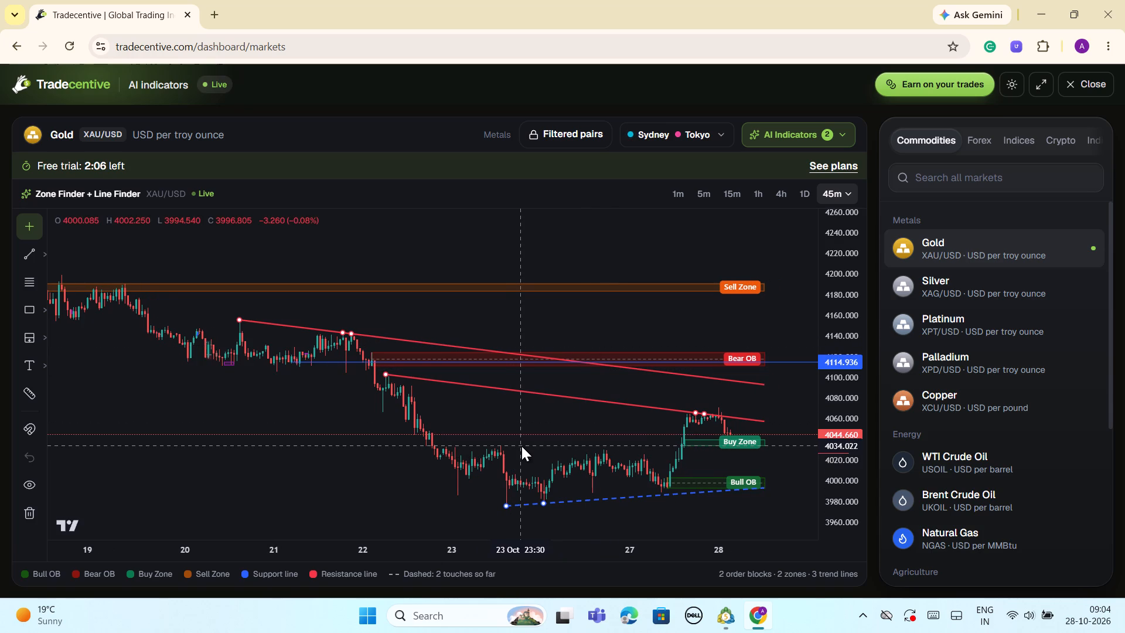
pyautogui.scroll(2, 629, 476)
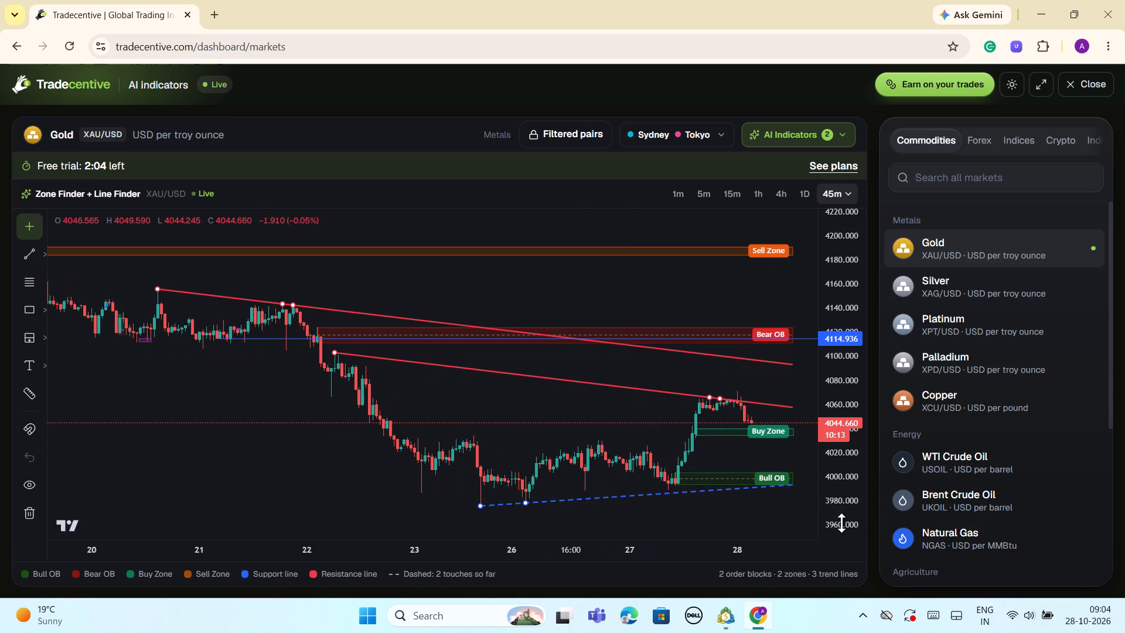
pyautogui.moveTo(841, 523); pyautogui.dragTo(827, 438)
pyautogui.moveTo(800, 435); pyautogui.dragTo(645, 407)
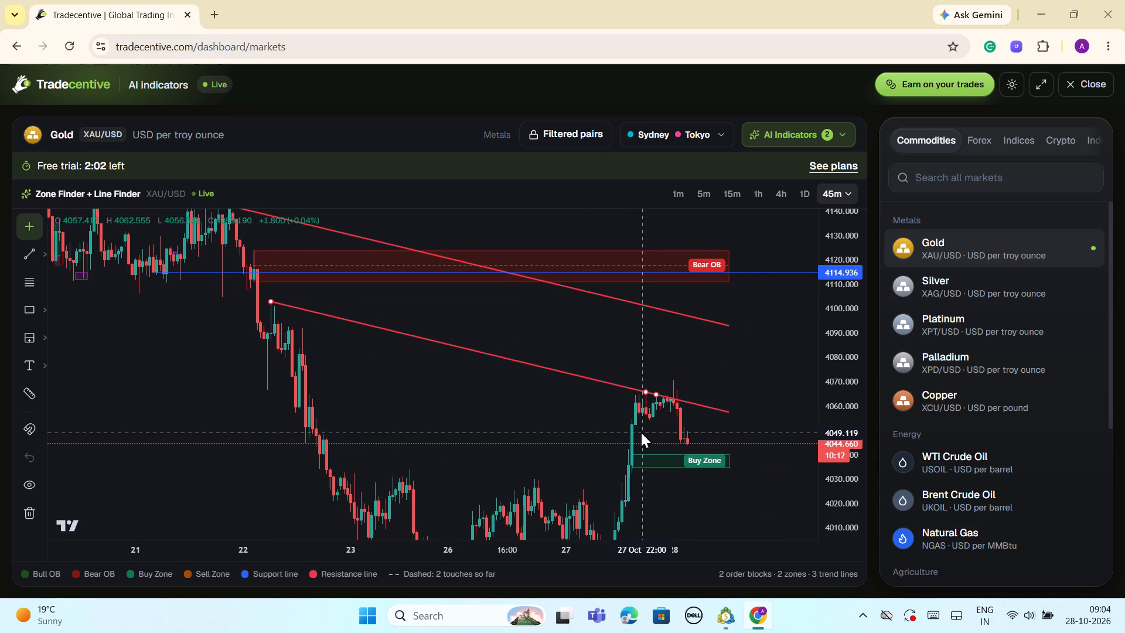
pyautogui.scroll(3, 641, 433)
pyautogui.scroll(-3, 702, 470)
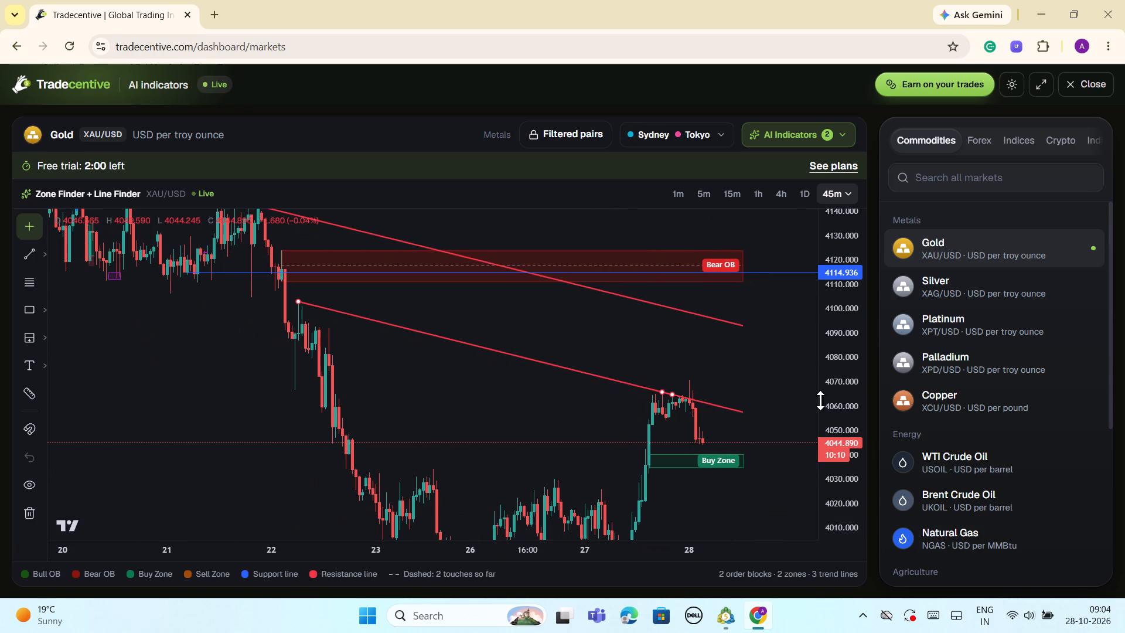
pyautogui.moveTo(837, 335); pyautogui.dragTo(825, 453)
pyautogui.scroll(-2, 814, 467)
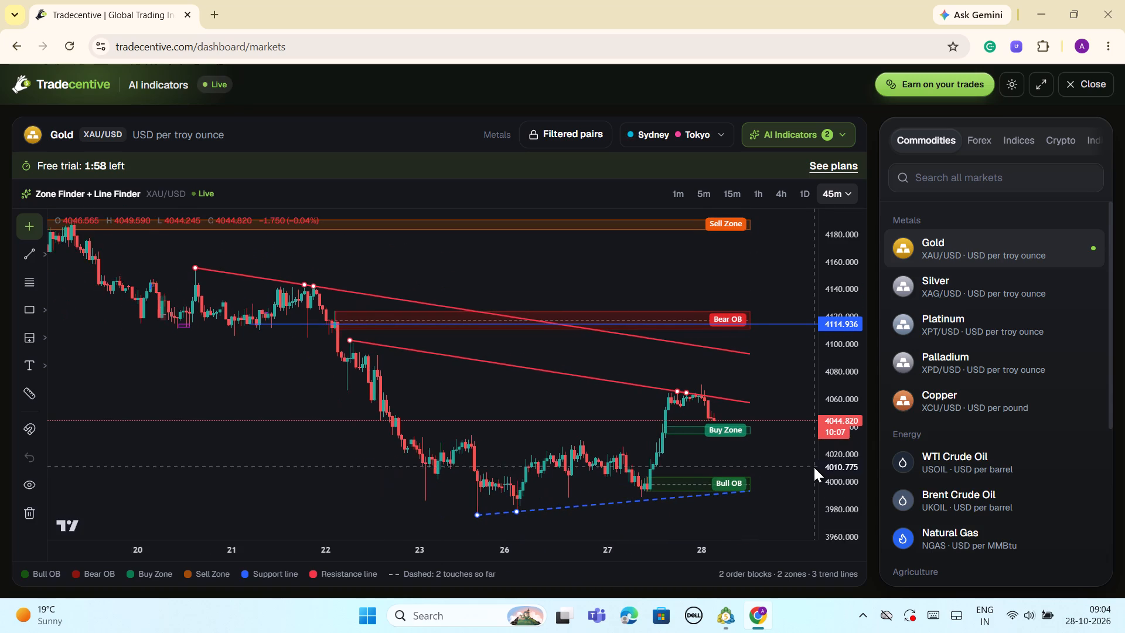
# Draw a rectangle over the 45m Buy Zone, from about 4042 down to about 4034, extending past the latest candle.
pyautogui.click(29, 311)
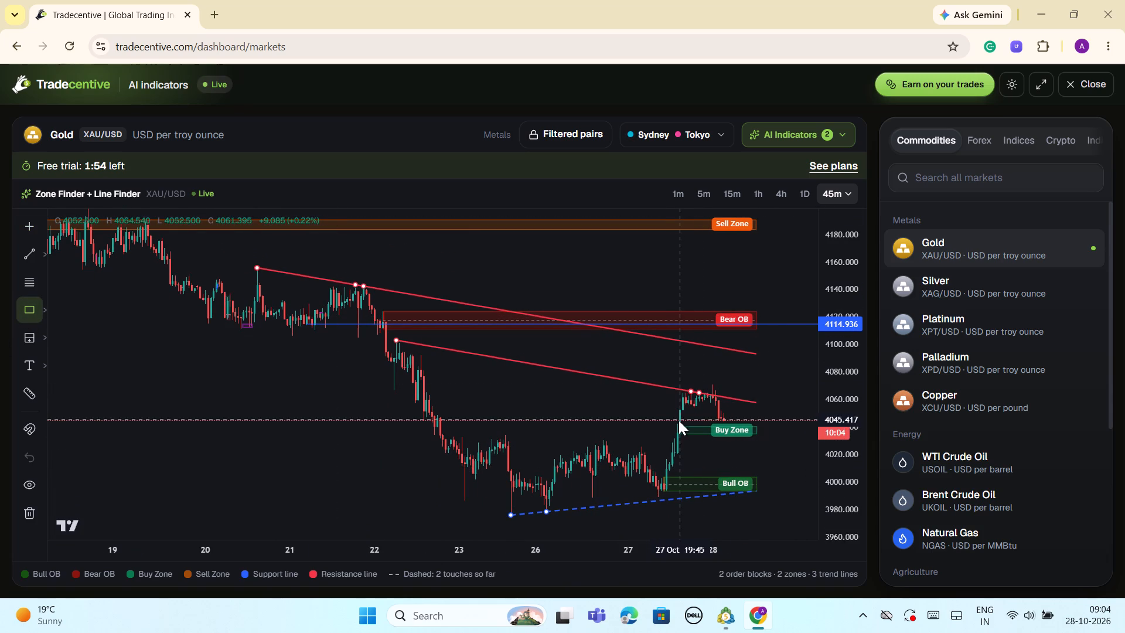
pyautogui.click(684, 424)
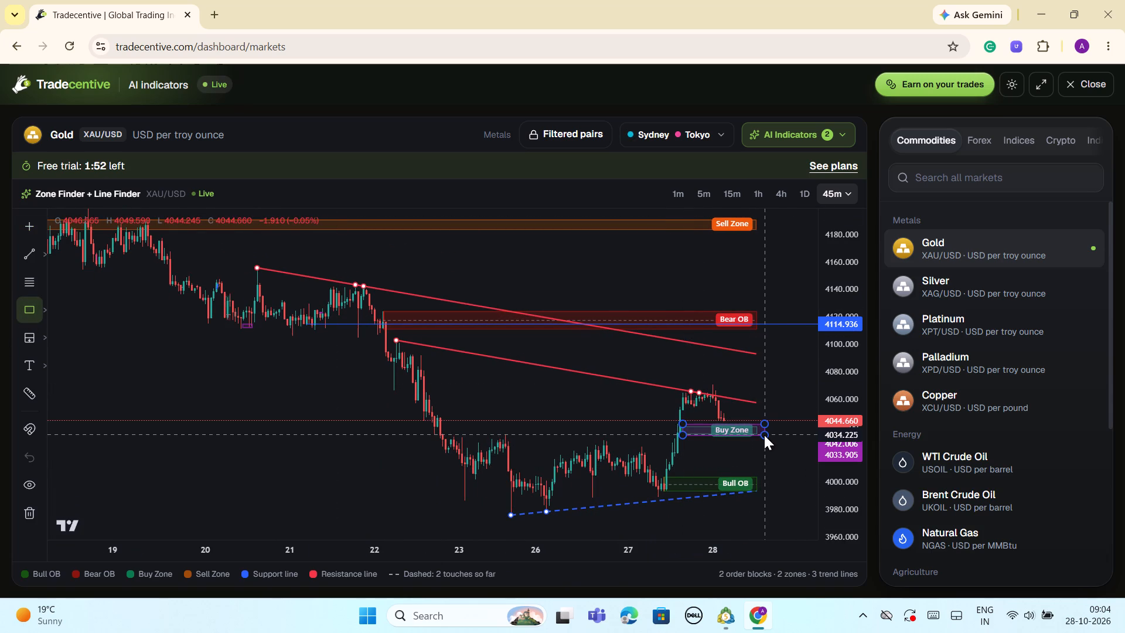
pyautogui.click(764, 435)
pyautogui.click(780, 467)
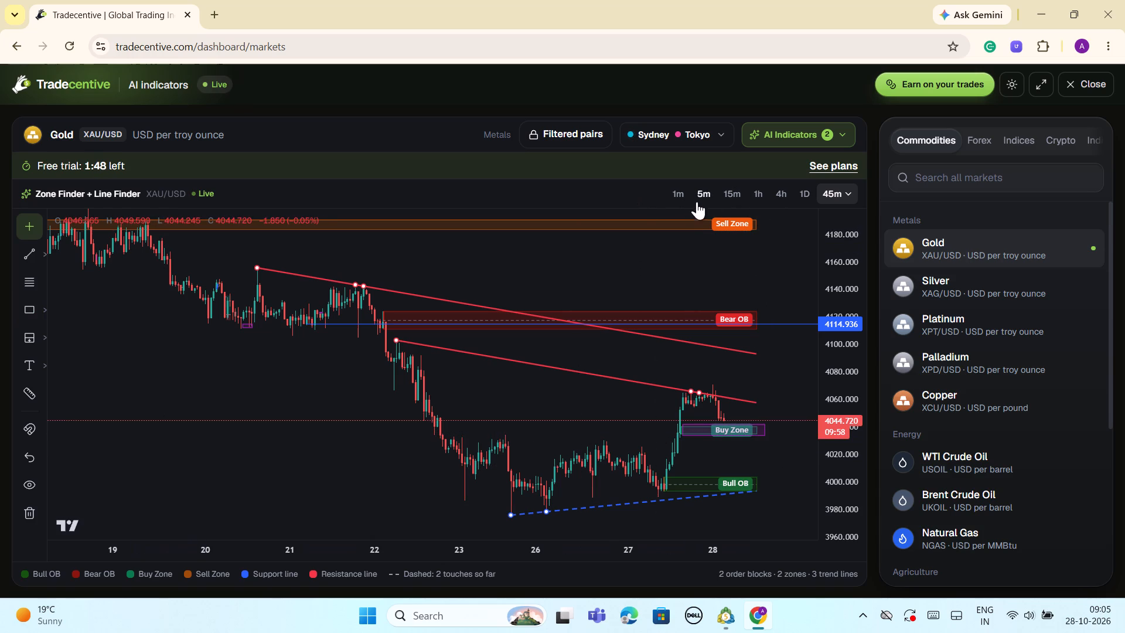
# Switch the Gold chart to the 1m timeframe.
pyautogui.click(681, 193)
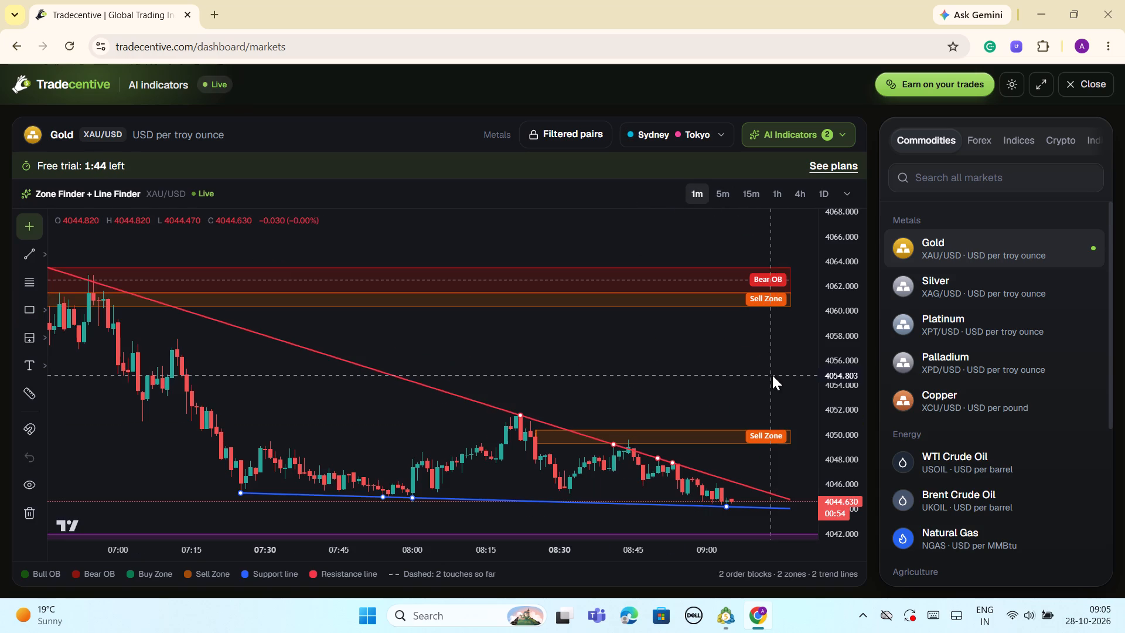
# Examine the drawn rectangle on the 1m chart in relation to current price, the Bull OB and the zones above.
pyautogui.scroll(-11, 772, 375)
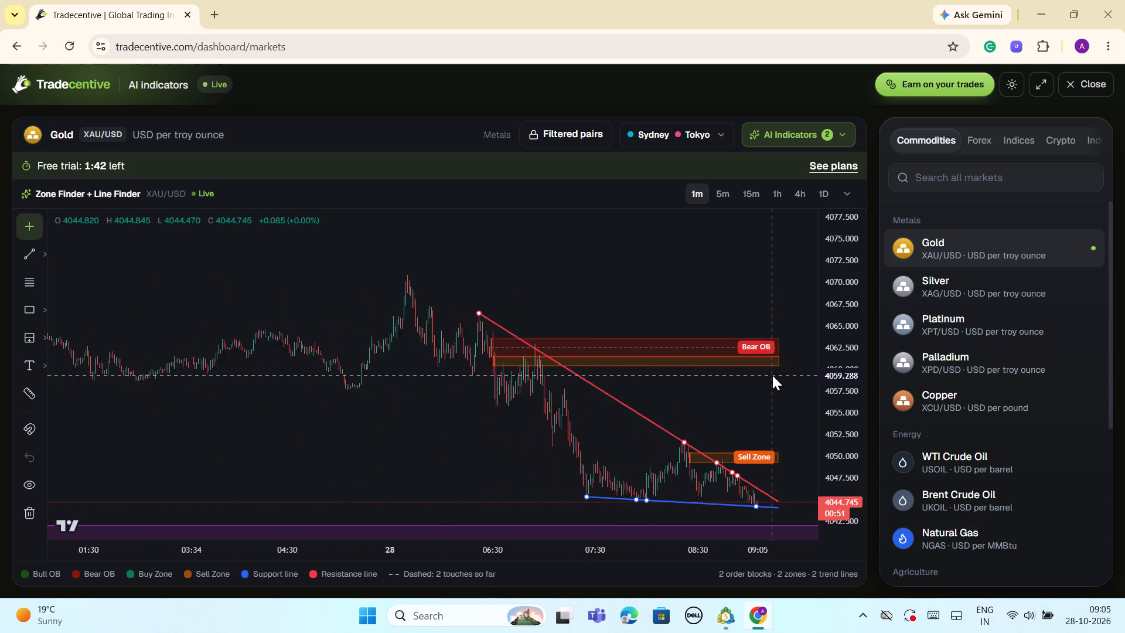
pyautogui.scroll(-7, 772, 375)
pyautogui.moveTo(722, 471); pyautogui.dragTo(611, 454)
pyautogui.moveTo(848, 512); pyautogui.dragTo(864, 400)
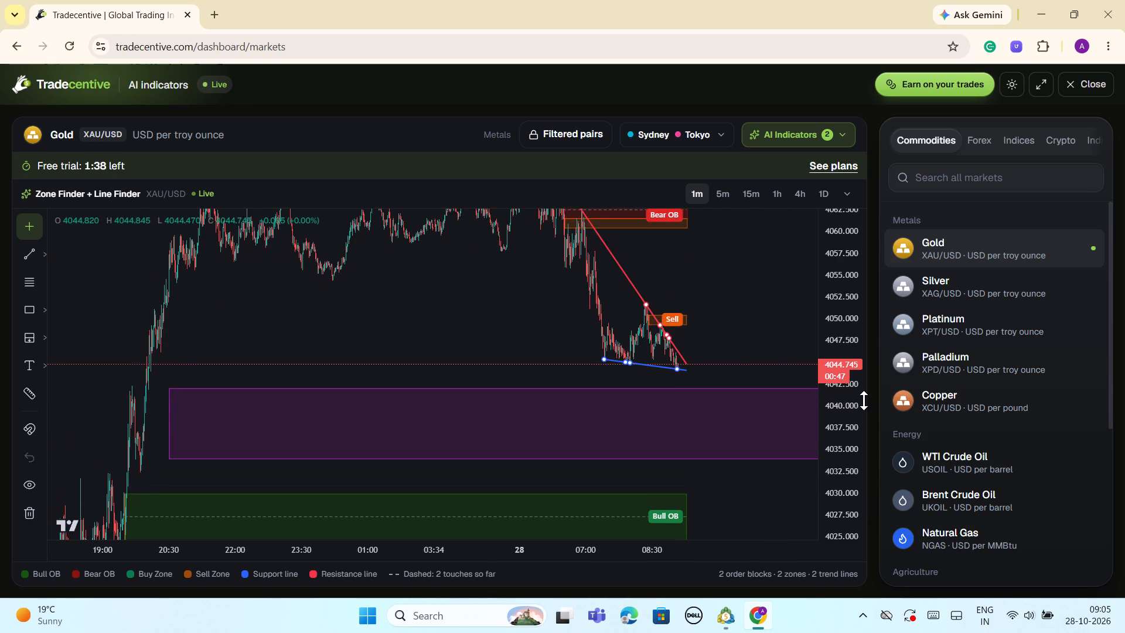
pyautogui.moveTo(864, 400); pyautogui.dragTo(824, 482)
pyautogui.scroll(4, 278, 402)
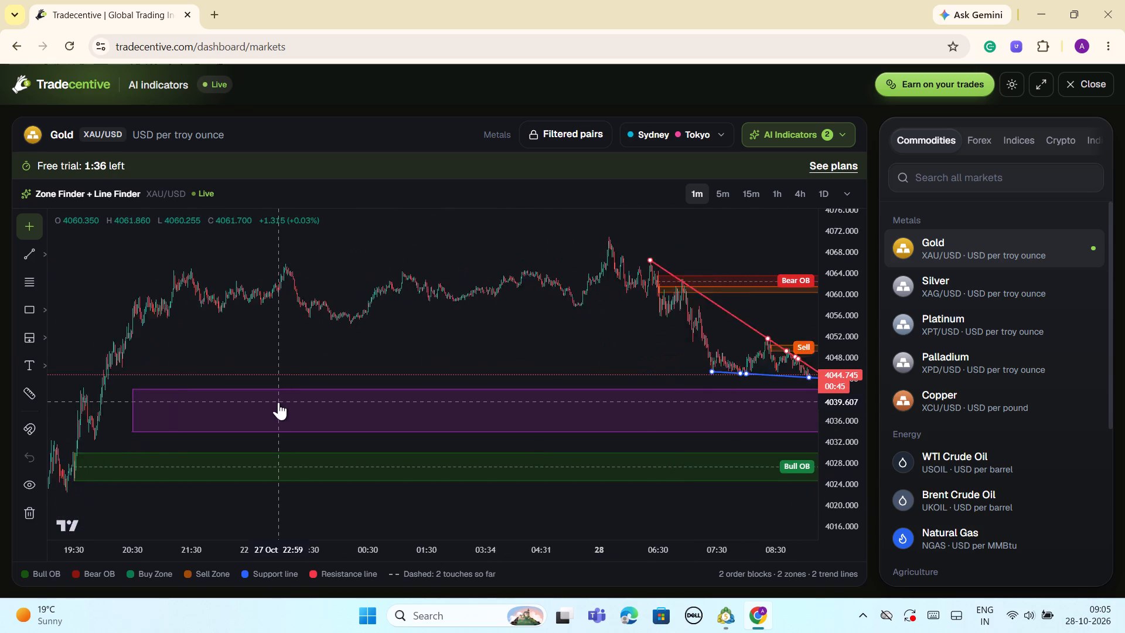
pyautogui.scroll(-6, 278, 402)
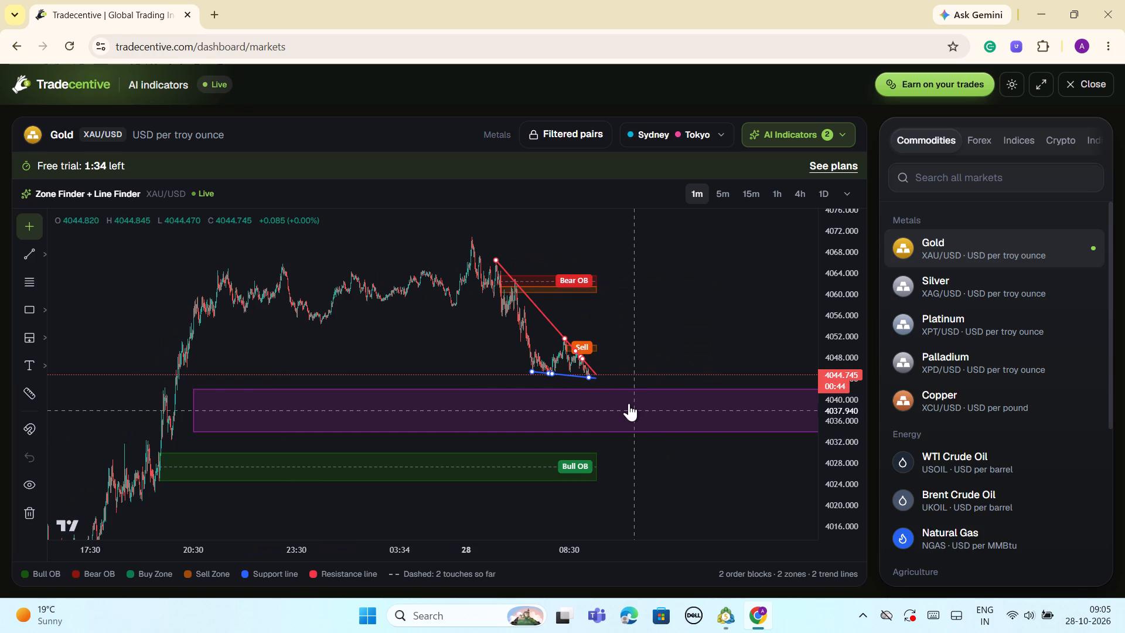
# Examine the latest 1m Gold candles up close against the Sell Zone, the trend lines and the drawn rectangle.
pyautogui.scroll(2, 678, 453)
pyautogui.moveTo(834, 526); pyautogui.dragTo(817, 353)
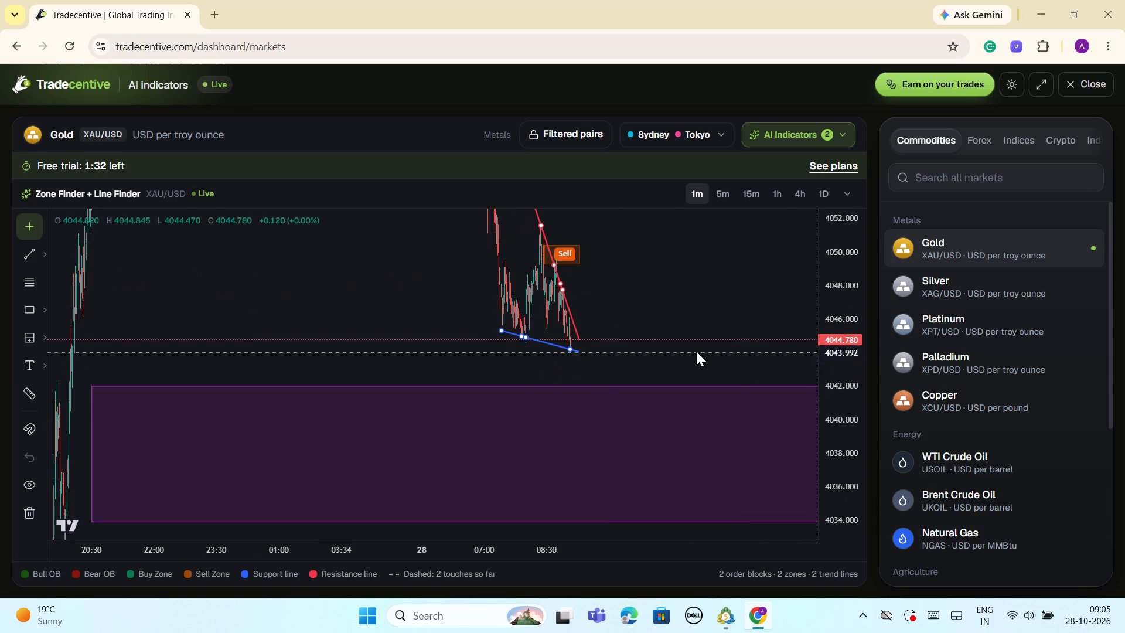
pyautogui.scroll(11, 567, 322)
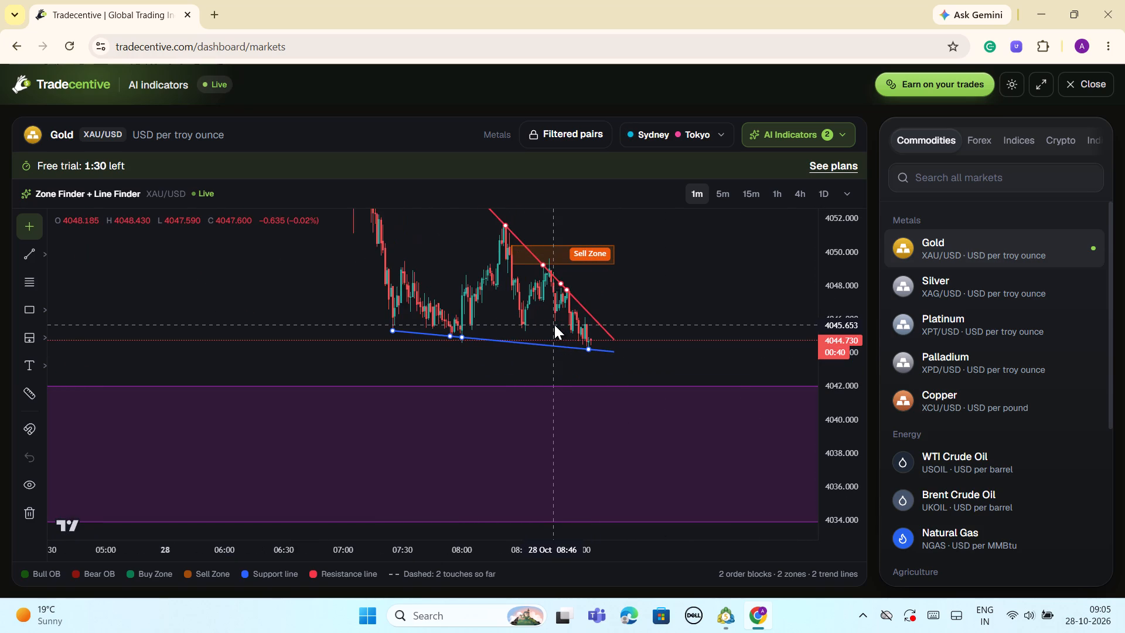
pyautogui.scroll(3, 554, 325)
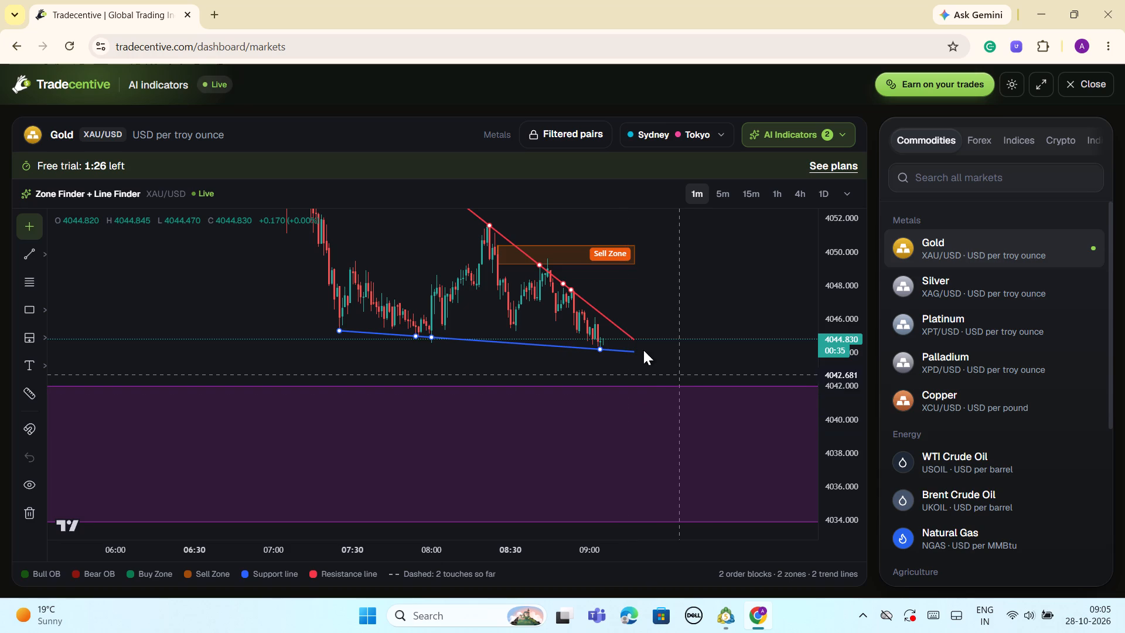
pyautogui.scroll(1, 697, 423)
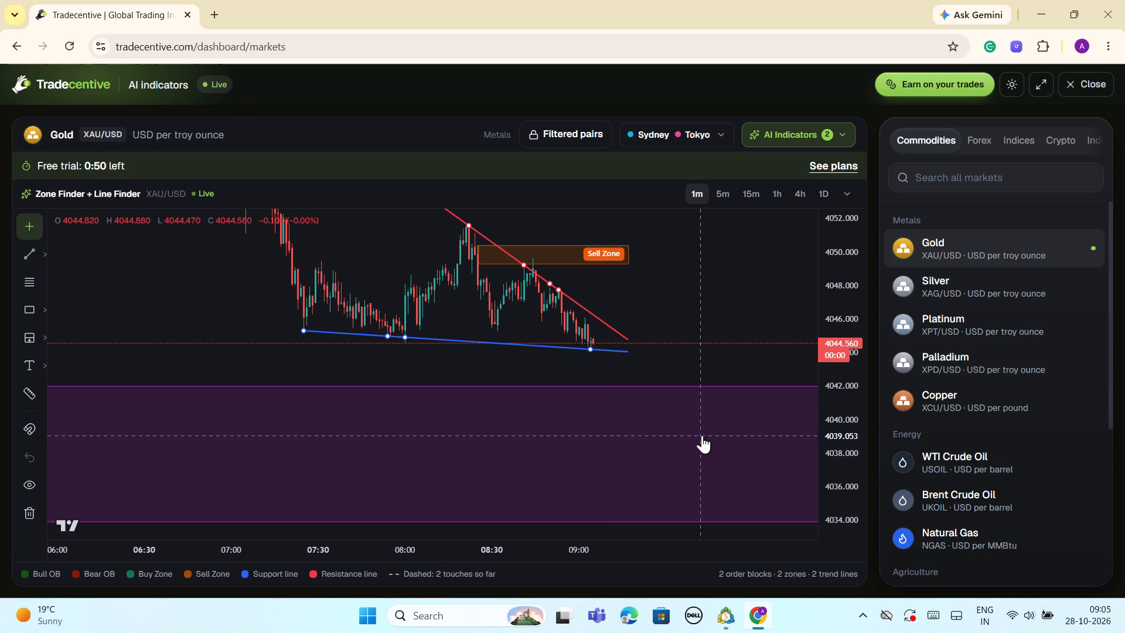
# Review the available AI indicators for the Gold chart, leaving the selection as it is.
pyautogui.click(847, 134)
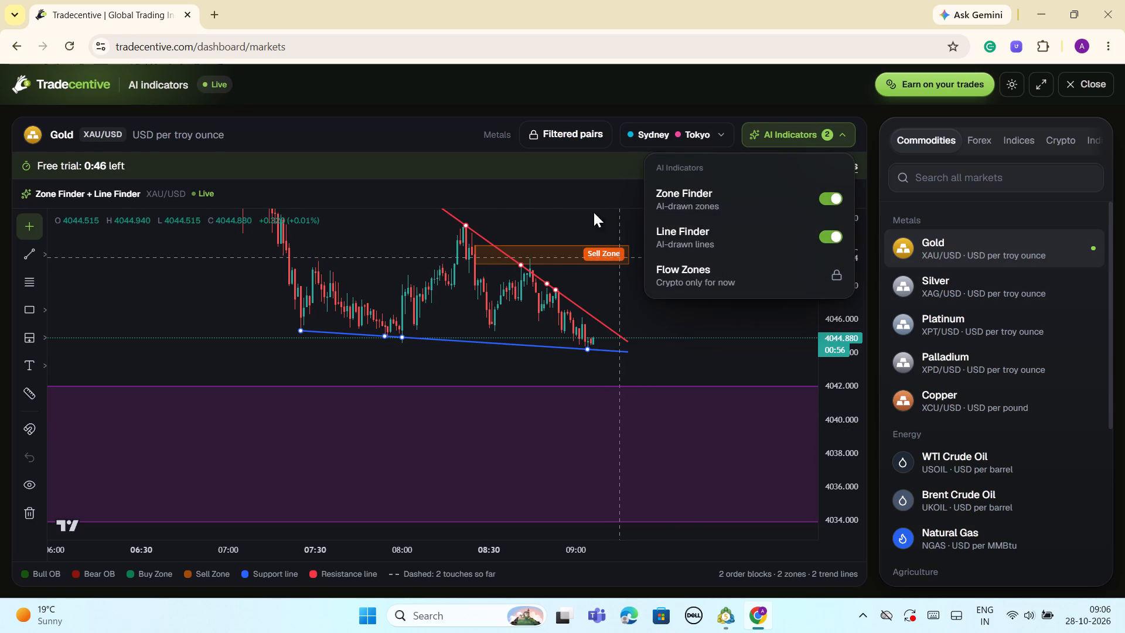
pyautogui.click(584, 199)
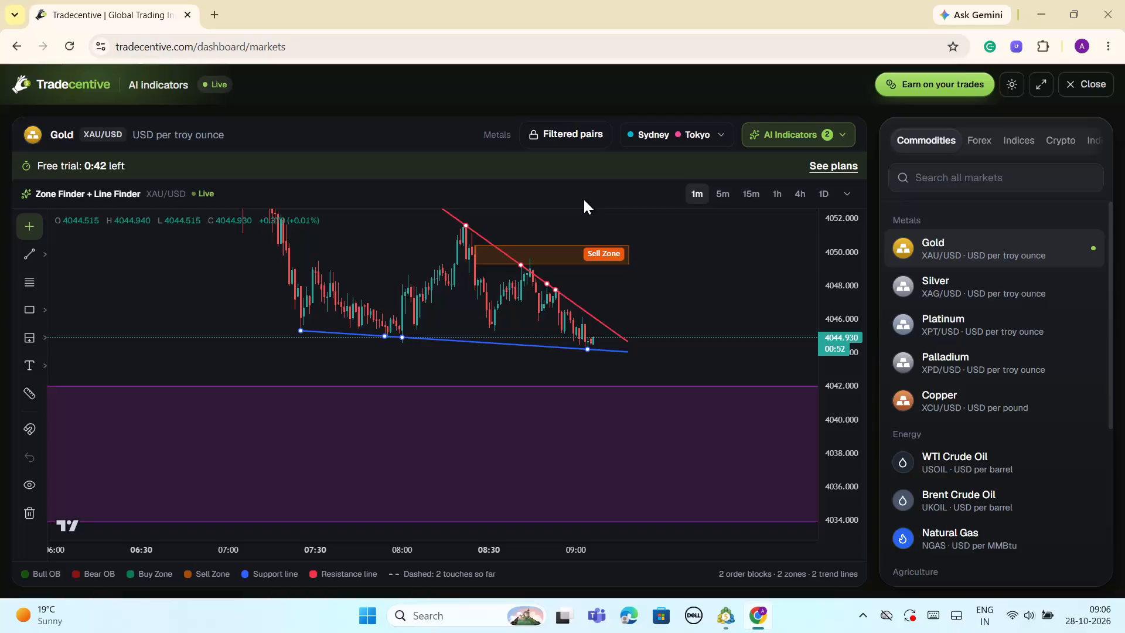
# Examine the 1m price action between the Sell Zone, the converging trend lines, the drawn rectangle and the Bull OB.
pyautogui.scroll(-3, 680, 369)
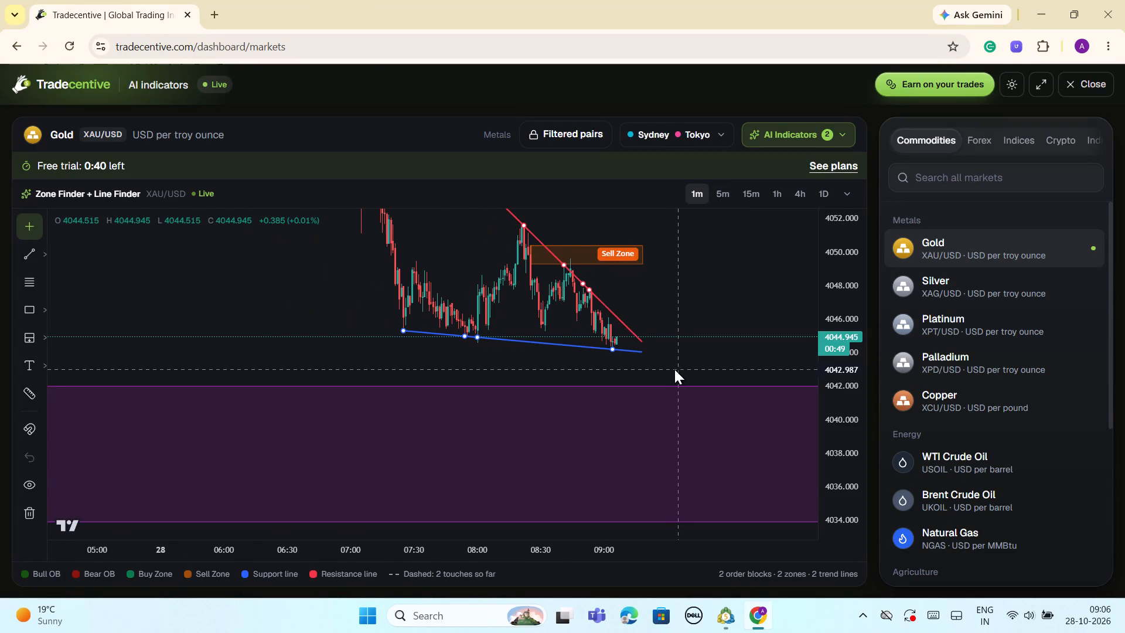
pyautogui.moveTo(848, 280); pyautogui.dragTo(833, 365)
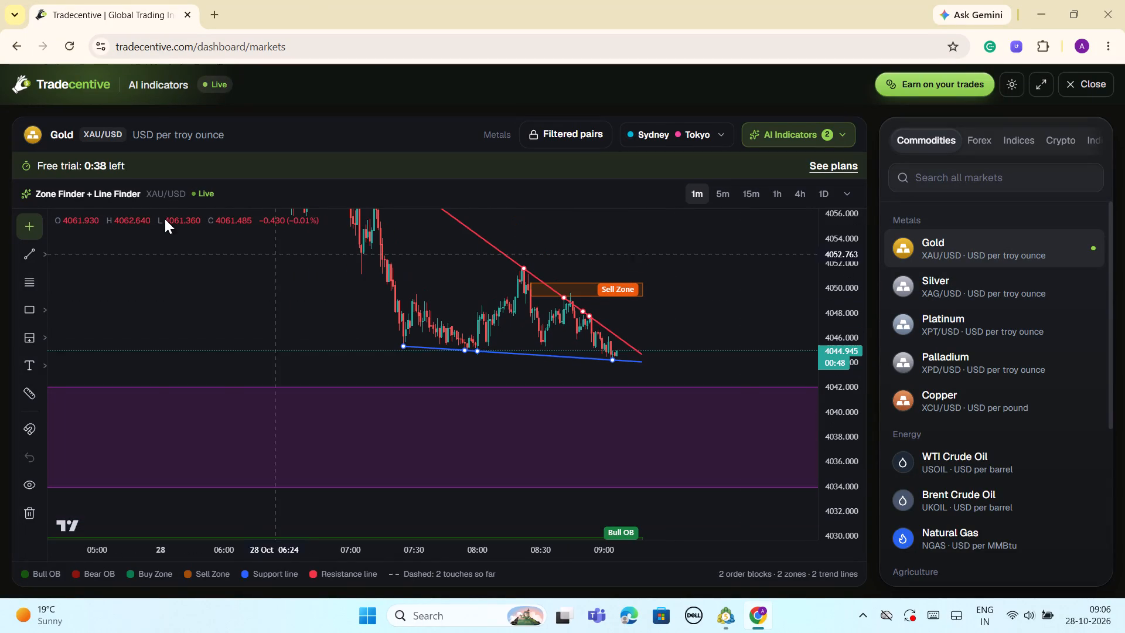
pyautogui.scroll(-3, 190, 293)
pyautogui.scroll(-1, 240, 307)
pyautogui.scroll(3, 480, 348)
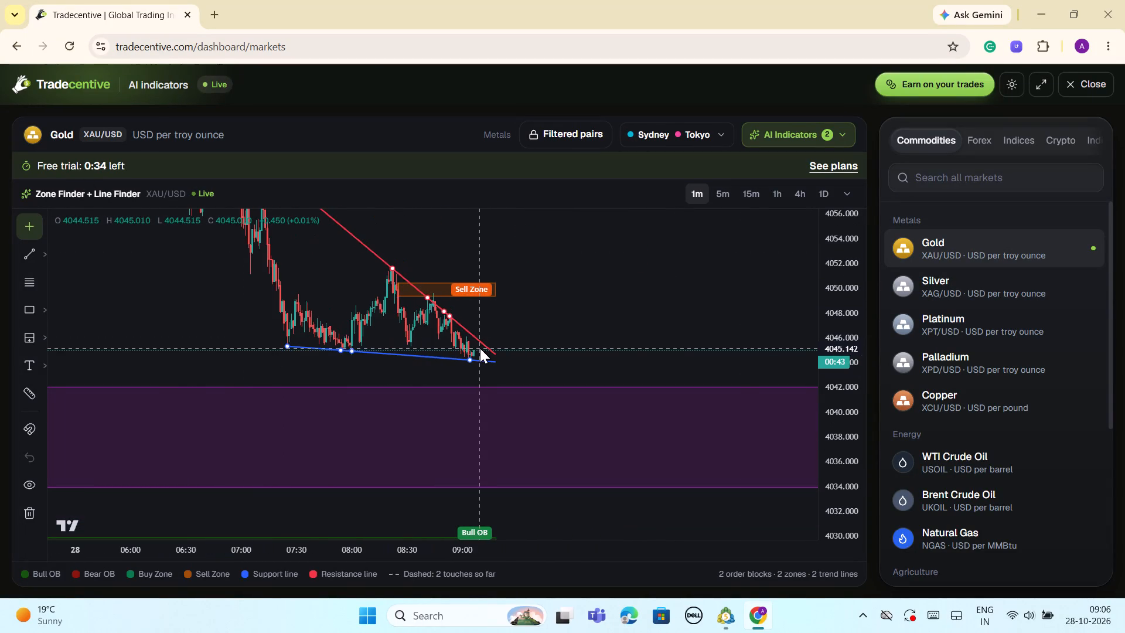
pyautogui.scroll(4, 480, 348)
pyautogui.moveTo(565, 328); pyautogui.dragTo(634, 328)
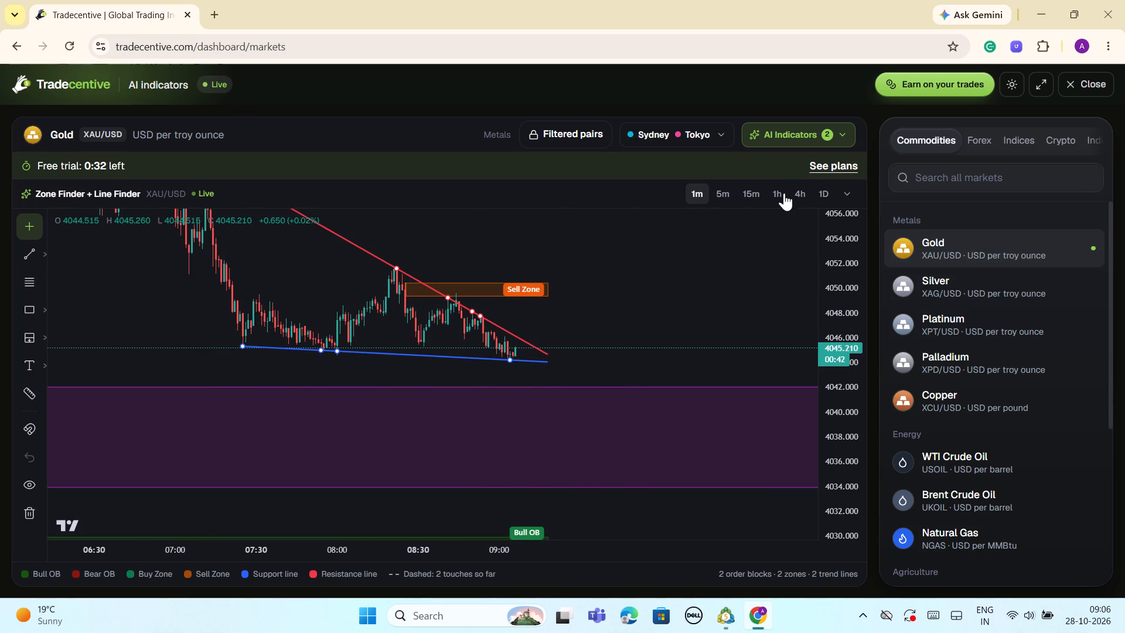
# Open the subscription plans and compare the prices and features of the 1-month, 6-month and 1-year options.
pyautogui.click(825, 166)
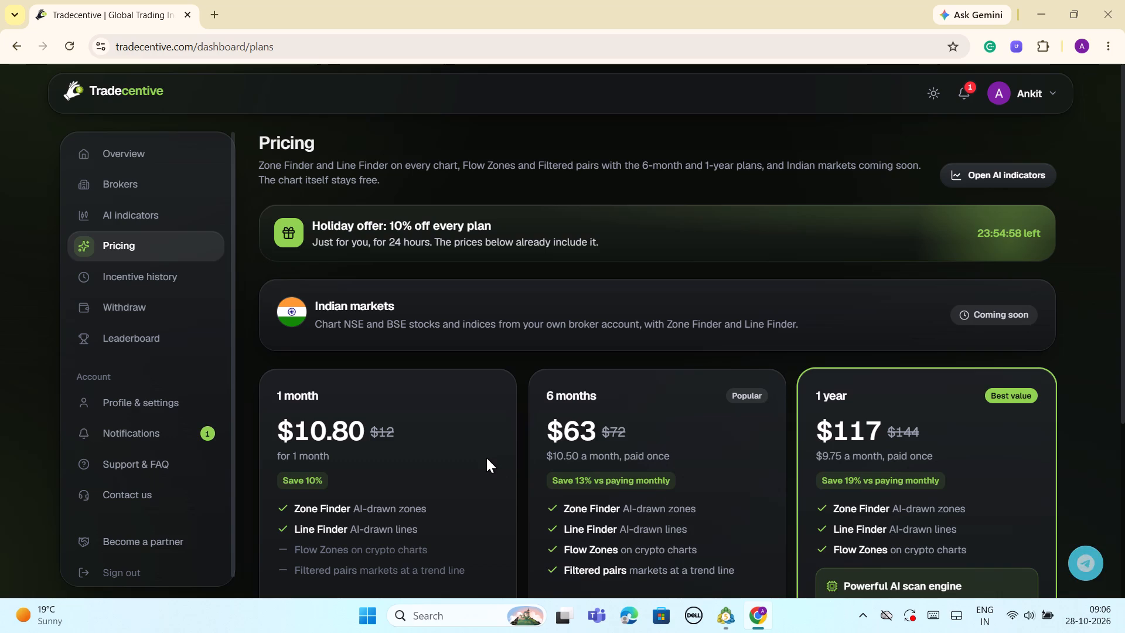
pyautogui.scroll(-1, 486, 458)
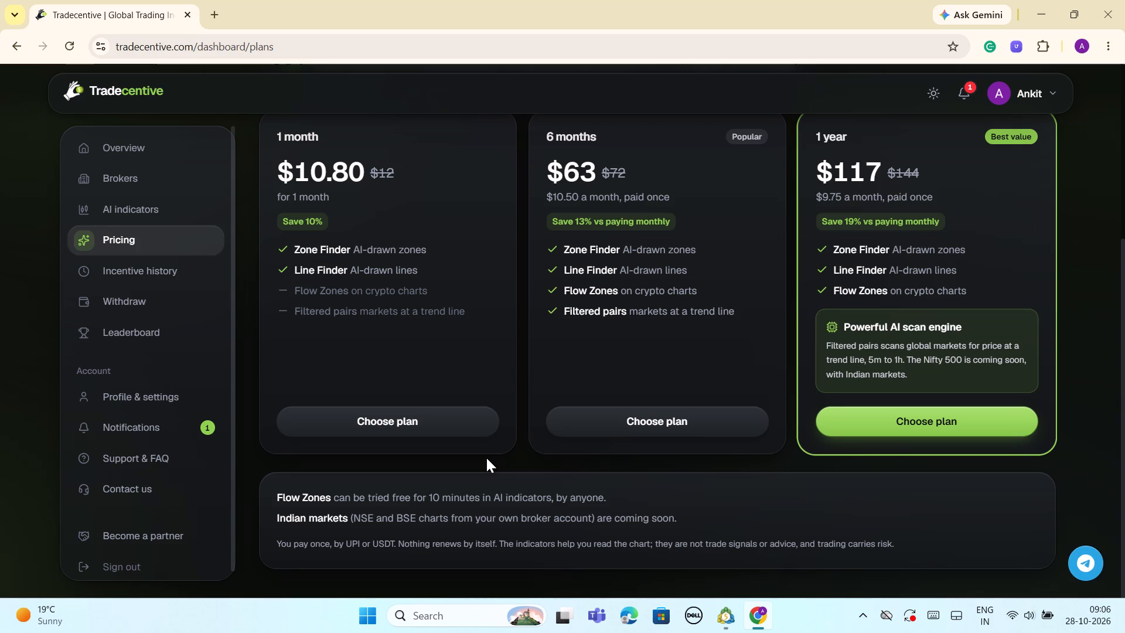
pyautogui.scroll(1, 486, 458)
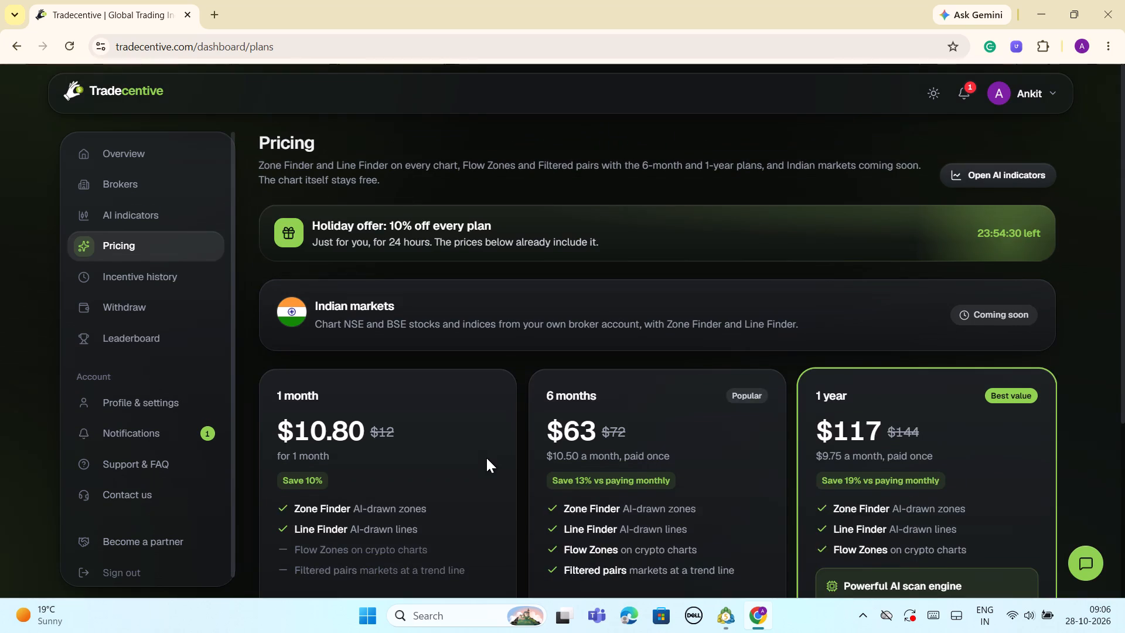
pyautogui.scroll(-1, 486, 458)
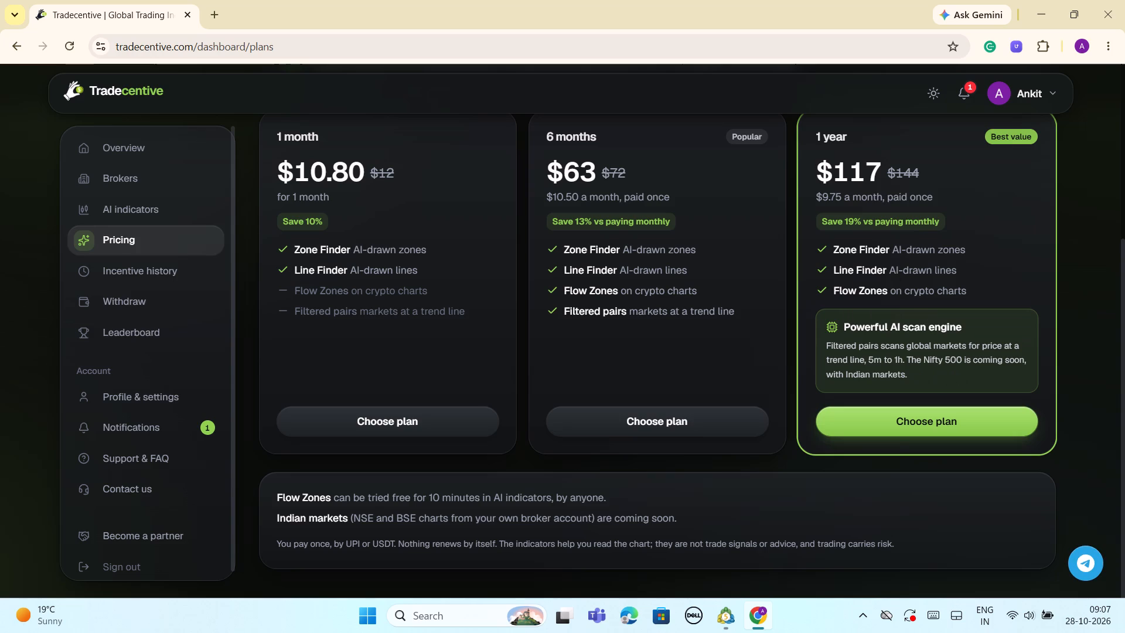
pyautogui.scroll(1, 905, 362)
pyautogui.scroll(-1, 905, 362)
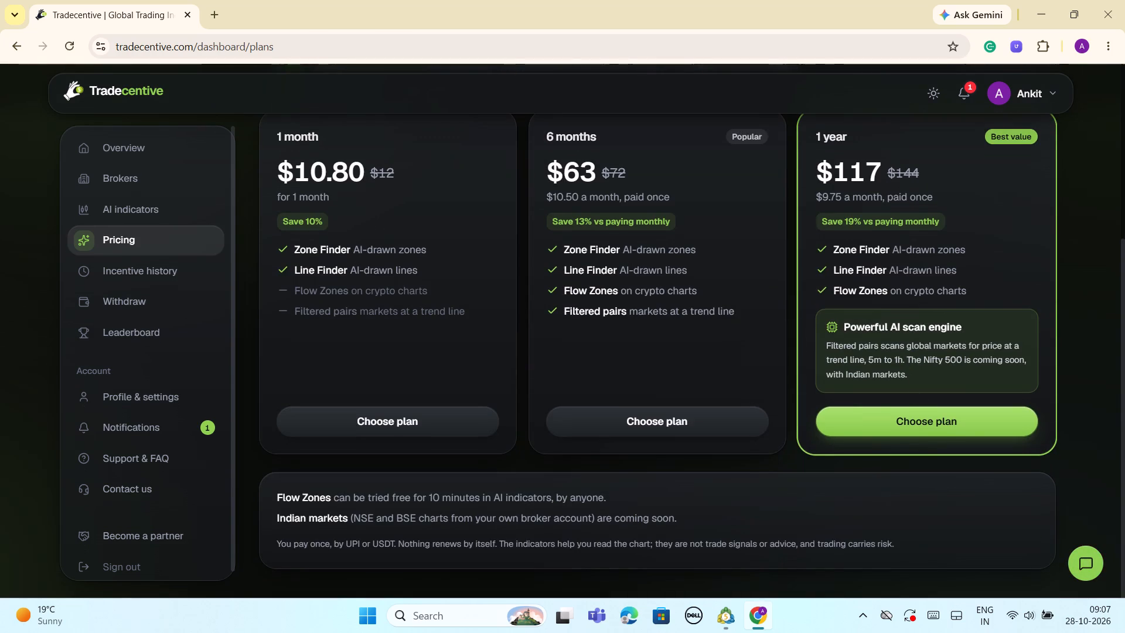
# Choose the 1-year plan at $117.
pyautogui.click(925, 421)
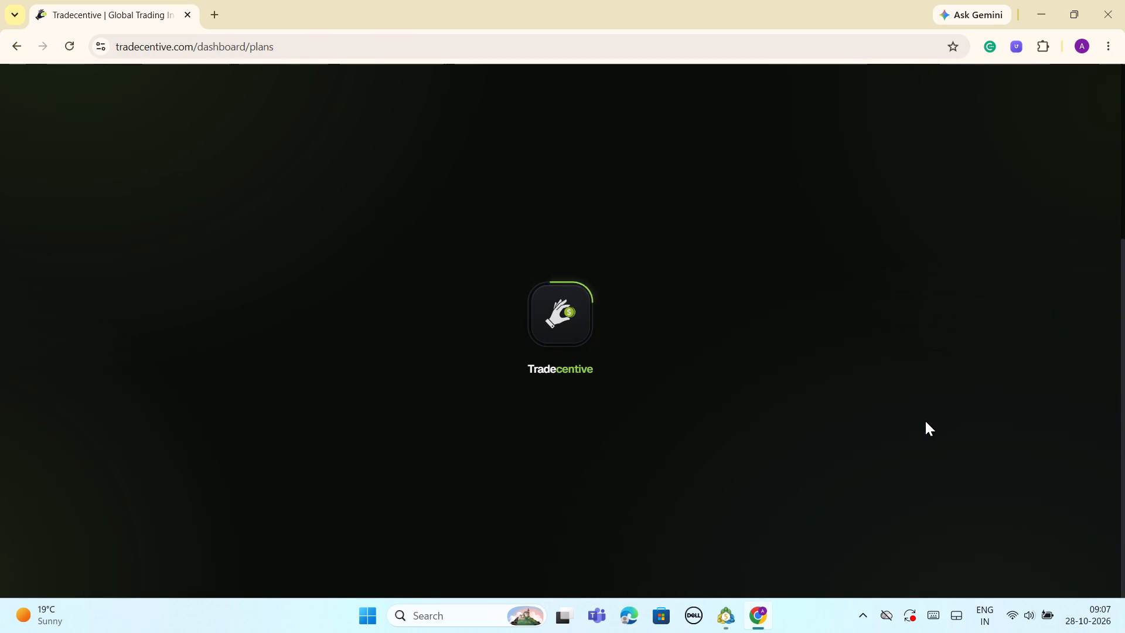
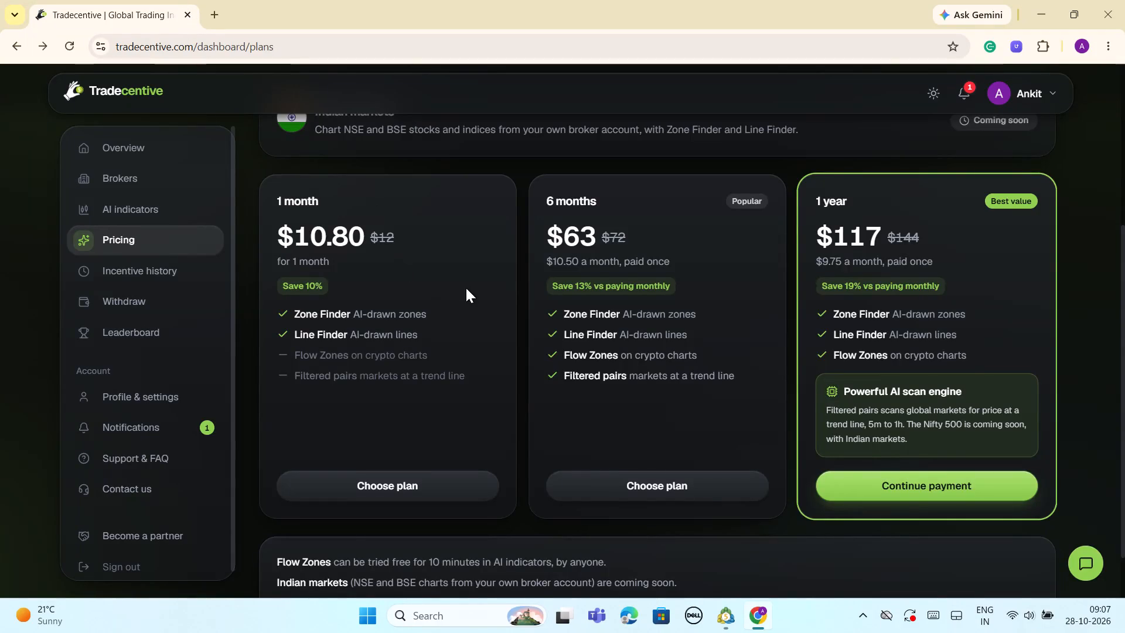
# Leave the plans page and return to the Gold chart.
pyautogui.scroll(6, 466, 288)
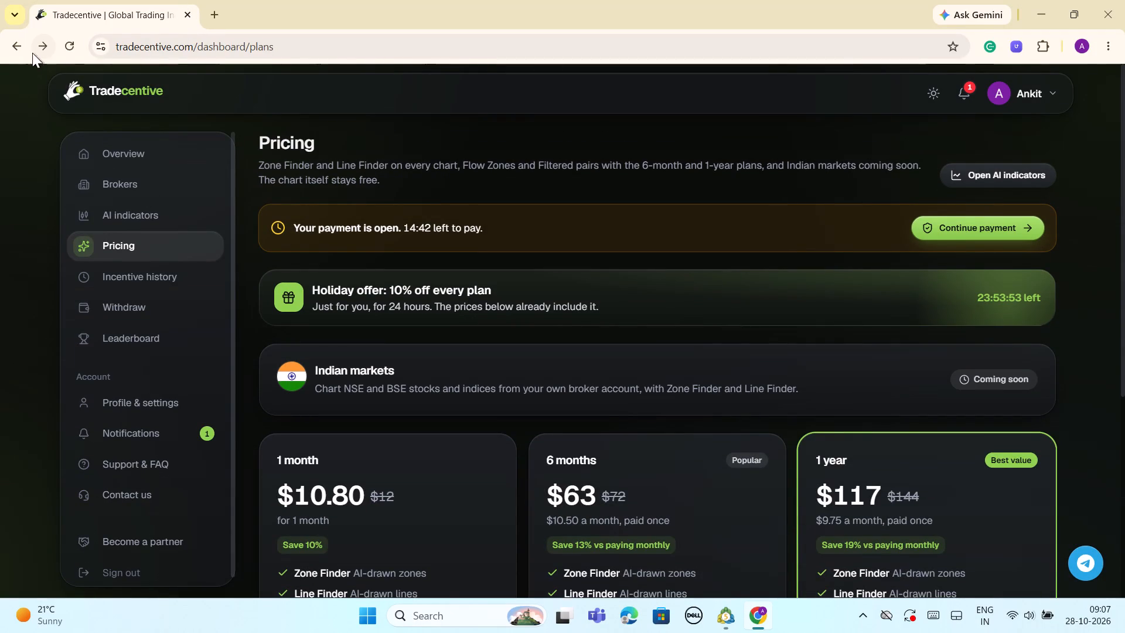
pyautogui.click(19, 49)
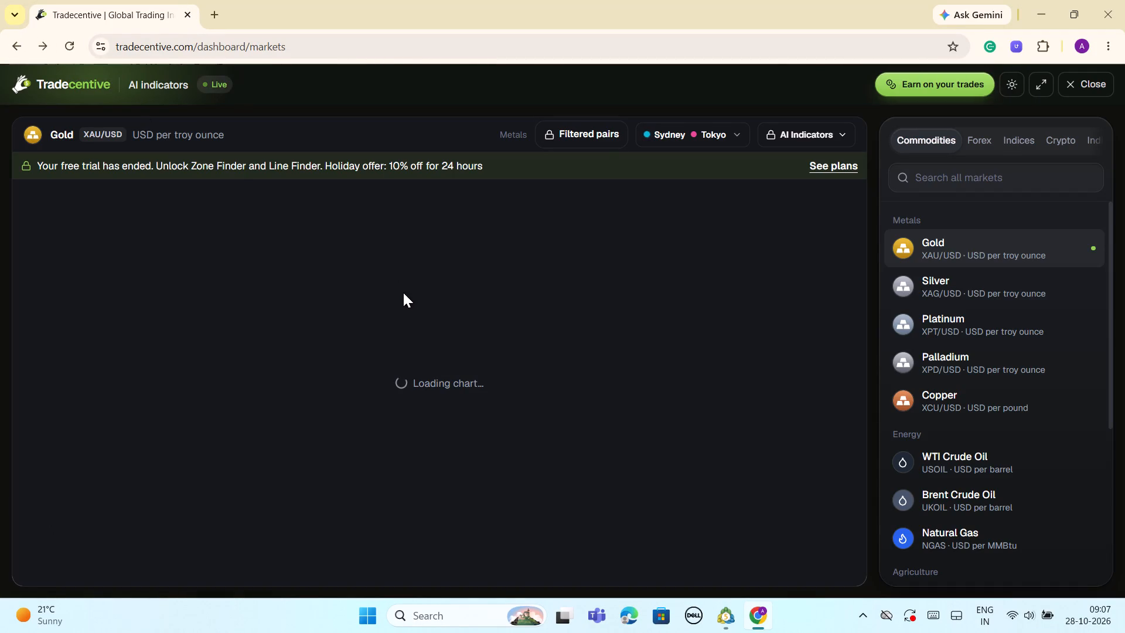
# Examine the 15m Gold price action through October, focusing on the rise and pullback of 27–28 October.
pyautogui.scroll(-1, 403, 292)
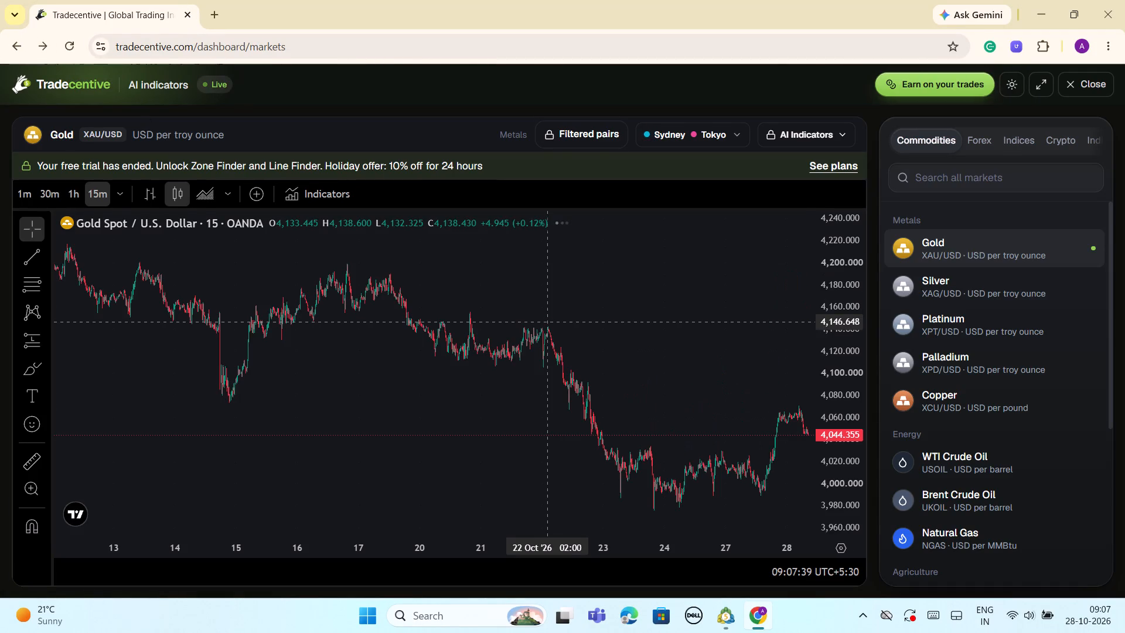
pyautogui.scroll(-4, 547, 322)
pyautogui.moveTo(635, 331); pyautogui.dragTo(437, 297)
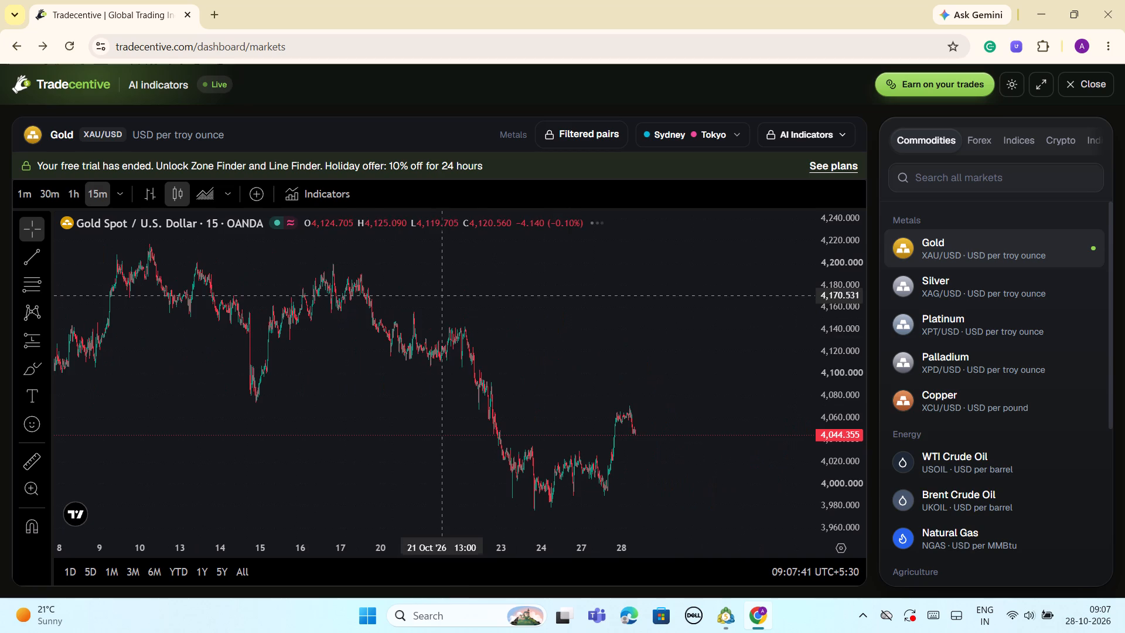
pyautogui.scroll(7, 659, 397)
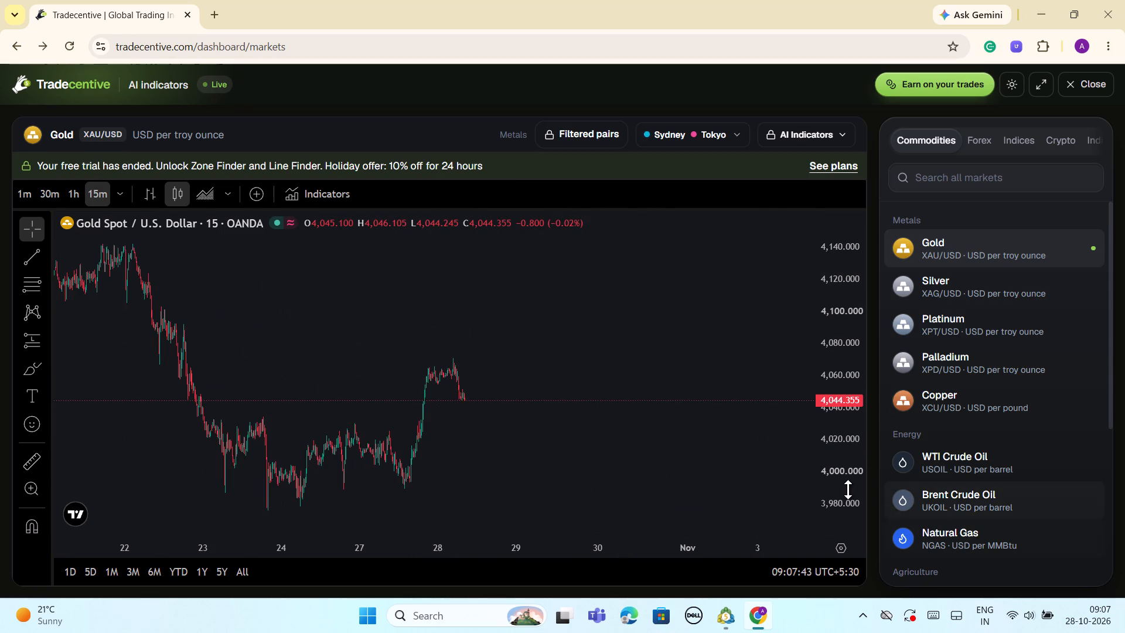
pyautogui.moveTo(847, 489); pyautogui.dragTo(807, 267)
pyautogui.moveTo(558, 355); pyautogui.dragTo(740, 298)
pyautogui.scroll(4, 666, 360)
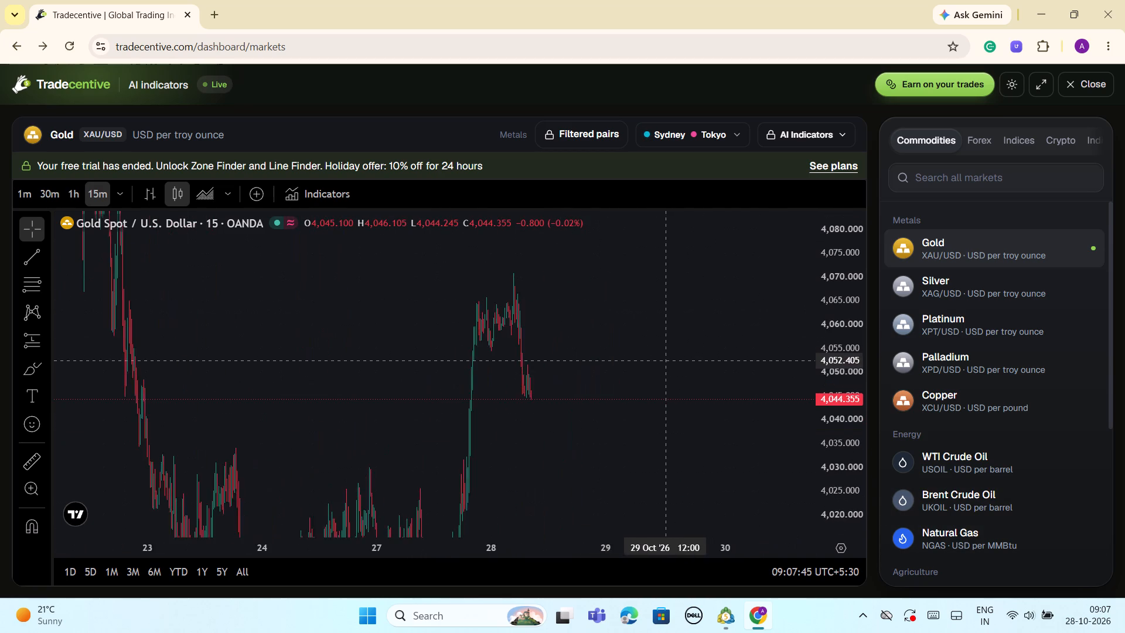
pyautogui.scroll(4, 645, 372)
pyautogui.moveTo(569, 355); pyautogui.dragTo(780, 275)
pyautogui.scroll(2, 702, 362)
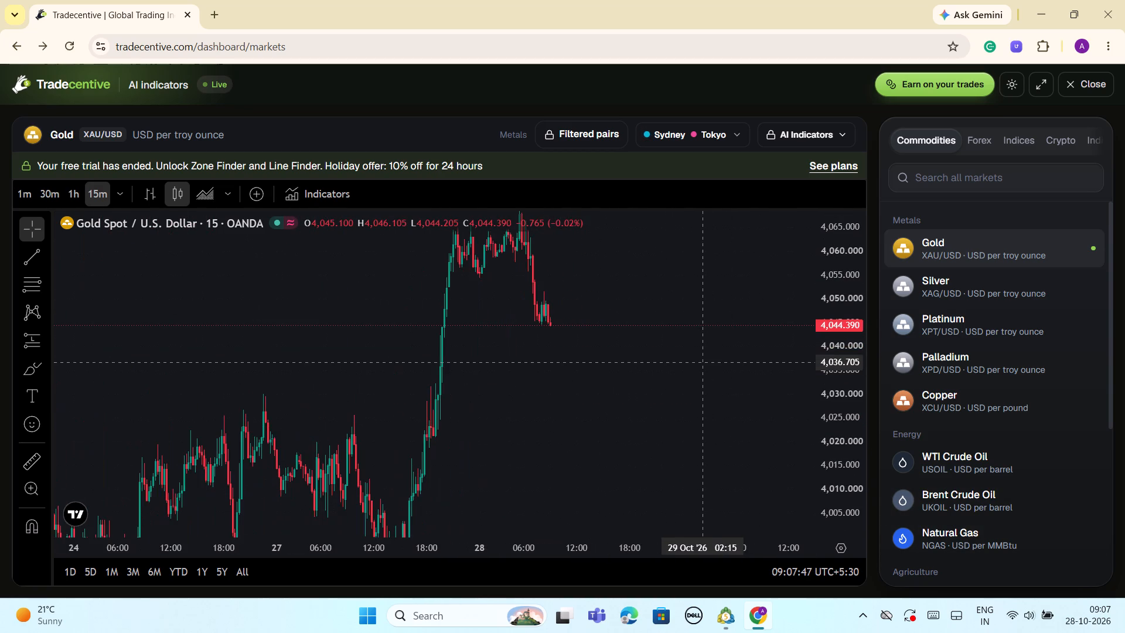
pyautogui.scroll(3, 677, 374)
pyautogui.moveTo(846, 404); pyautogui.dragTo(827, 436)
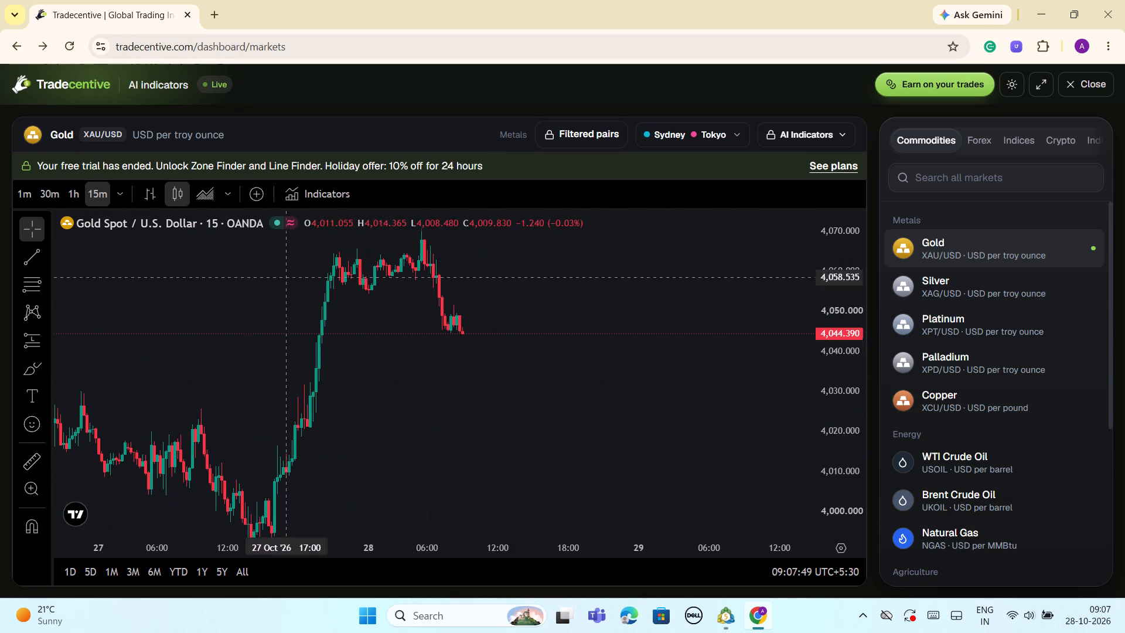
# Browse the chart's built-in indicators and add Zigzag to the Gold chart.
pyautogui.click(313, 203)
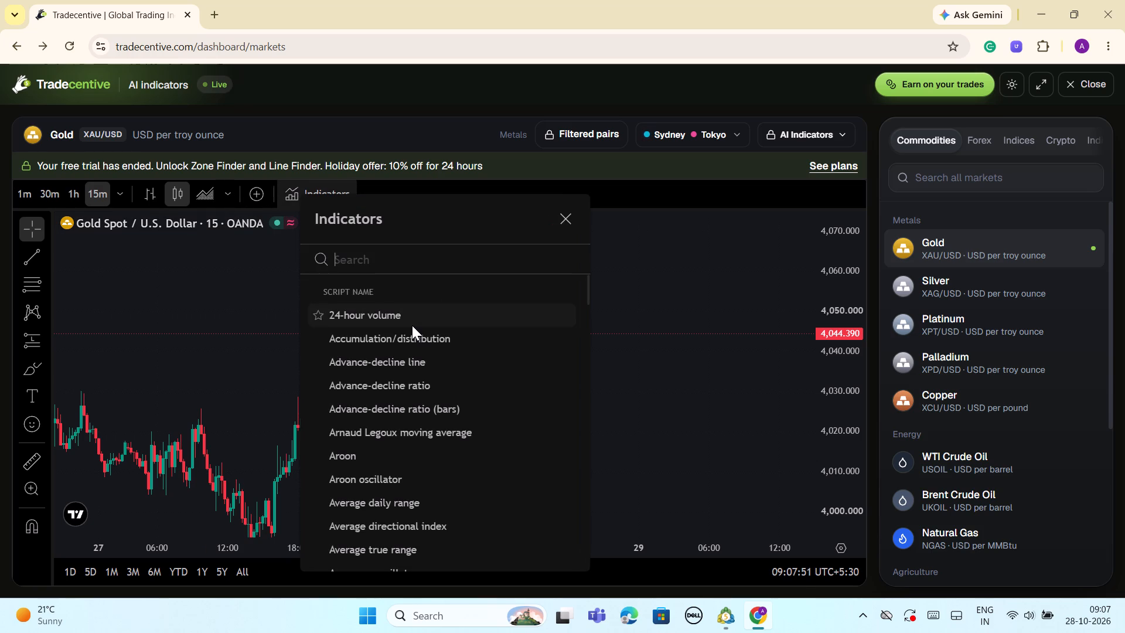
pyautogui.scroll(-4, 412, 325)
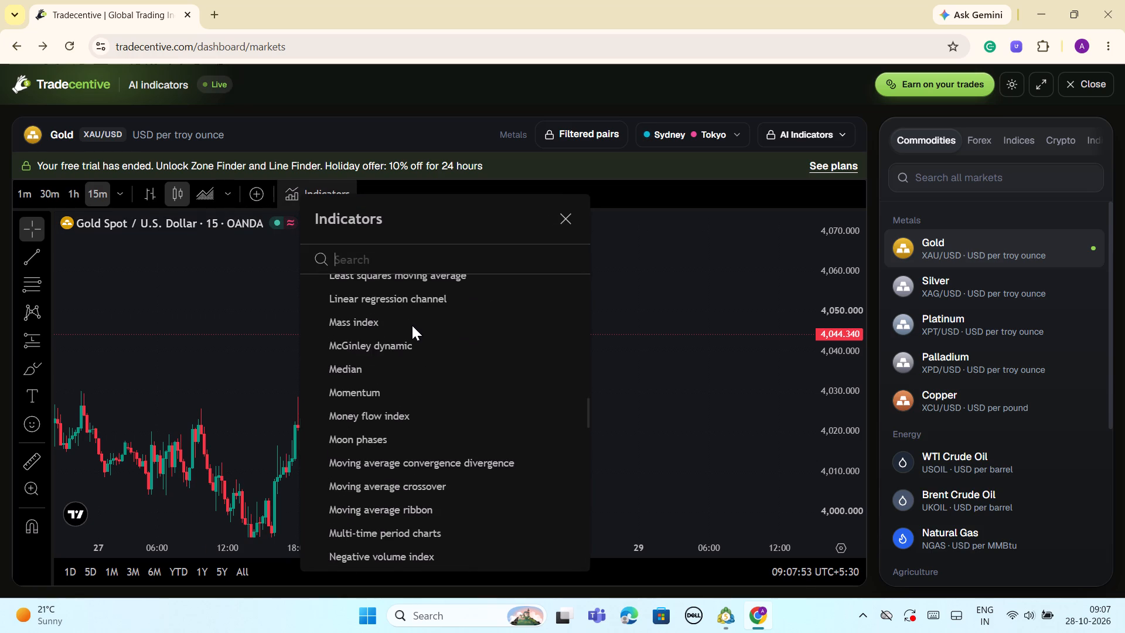
pyautogui.scroll(1, 412, 325)
pyautogui.scroll(-3, 412, 325)
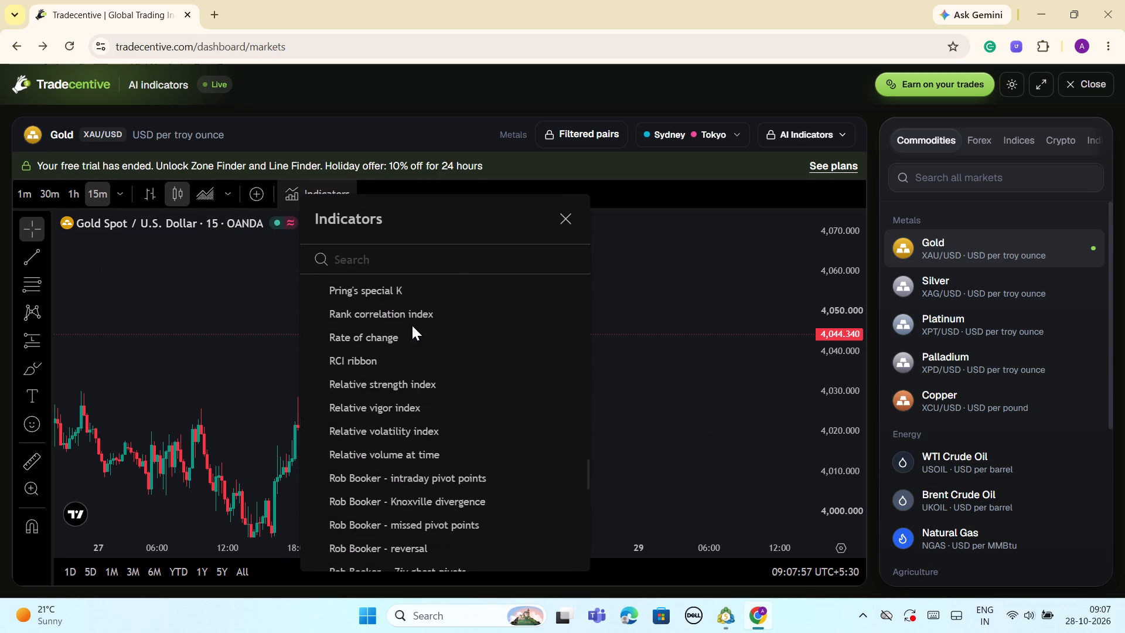
pyautogui.scroll(-3, 412, 325)
pyautogui.scroll(1, 412, 325)
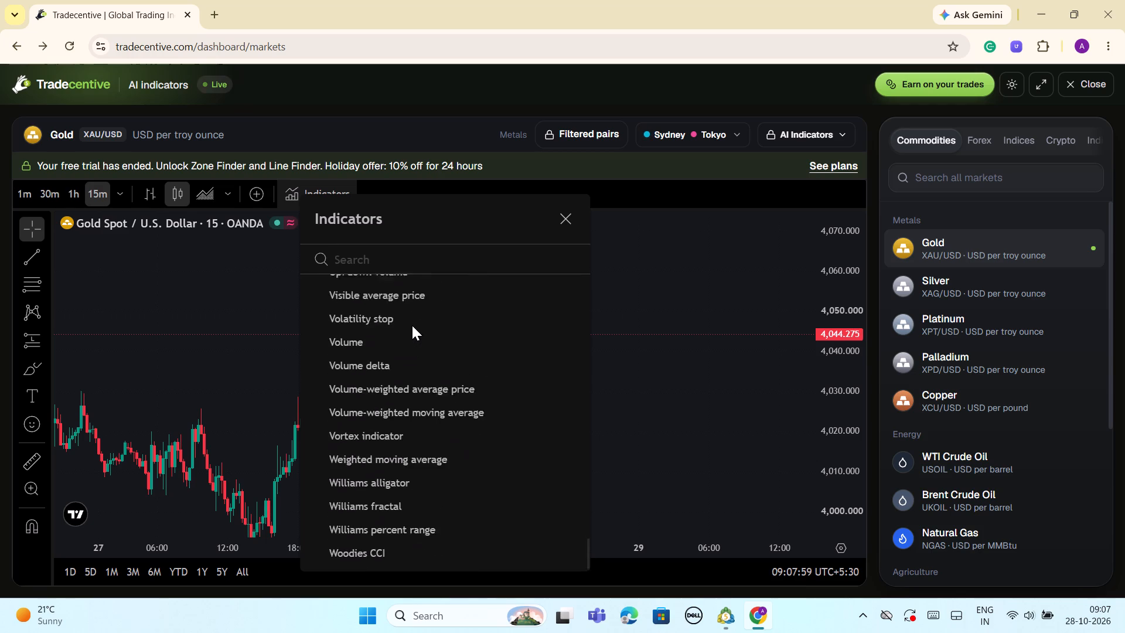
pyautogui.scroll(-6, 412, 325)
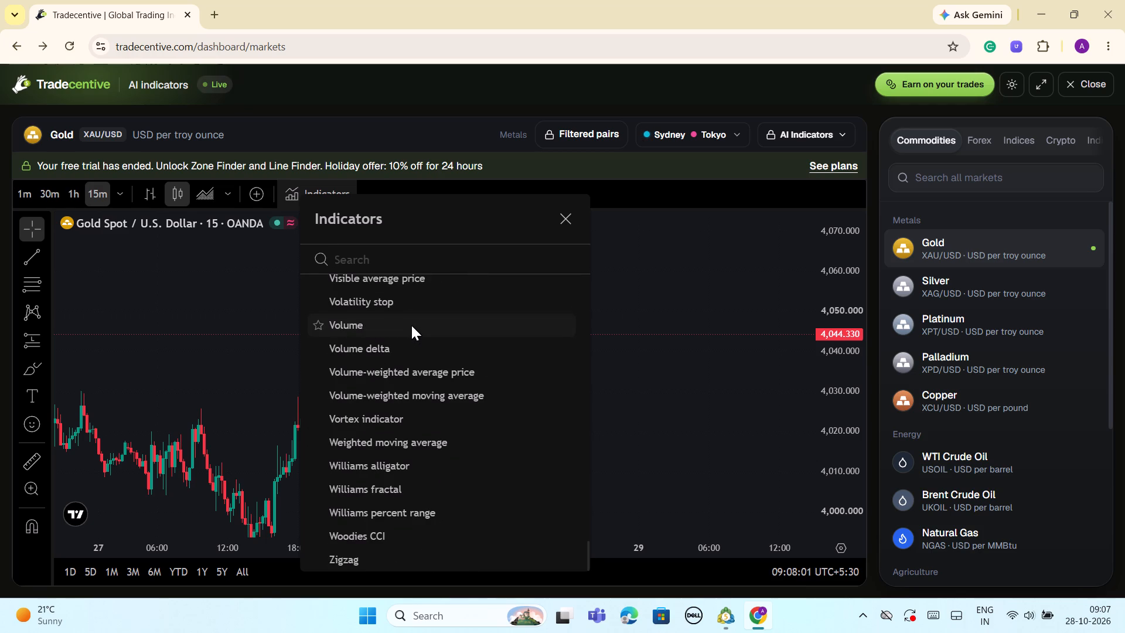
pyautogui.click(359, 558)
pyautogui.click(569, 220)
# Examine the Zigzag's markings on the 15m Gold chart across the October price swings.
pyautogui.scroll(-4, 507, 393)
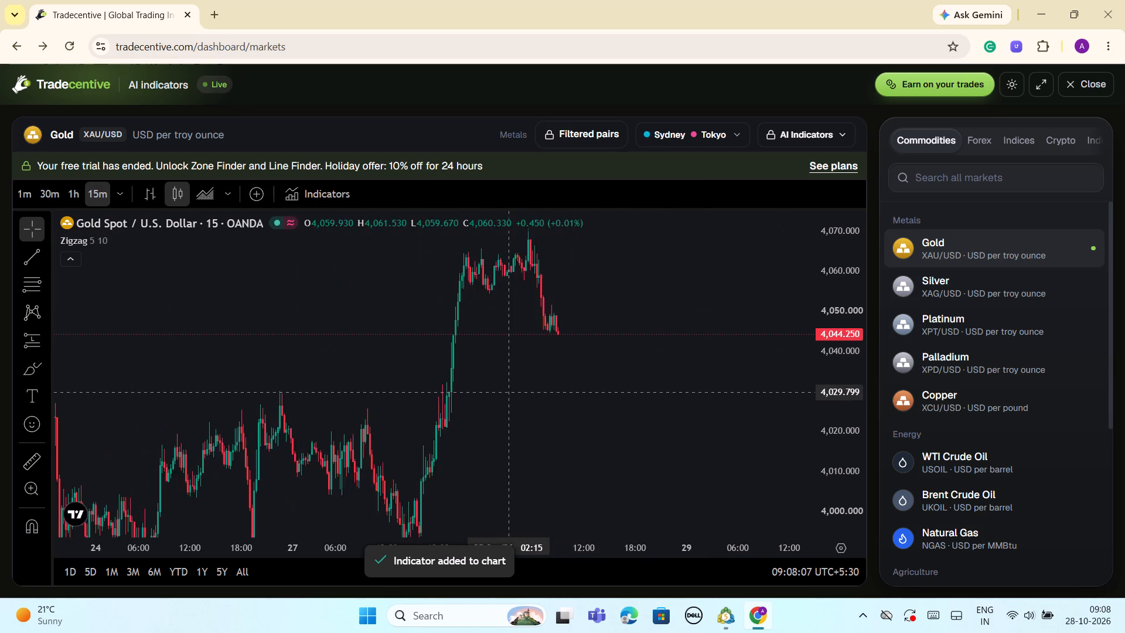
pyautogui.scroll(-1, 509, 392)
pyautogui.moveTo(845, 277); pyautogui.dragTo(867, 481)
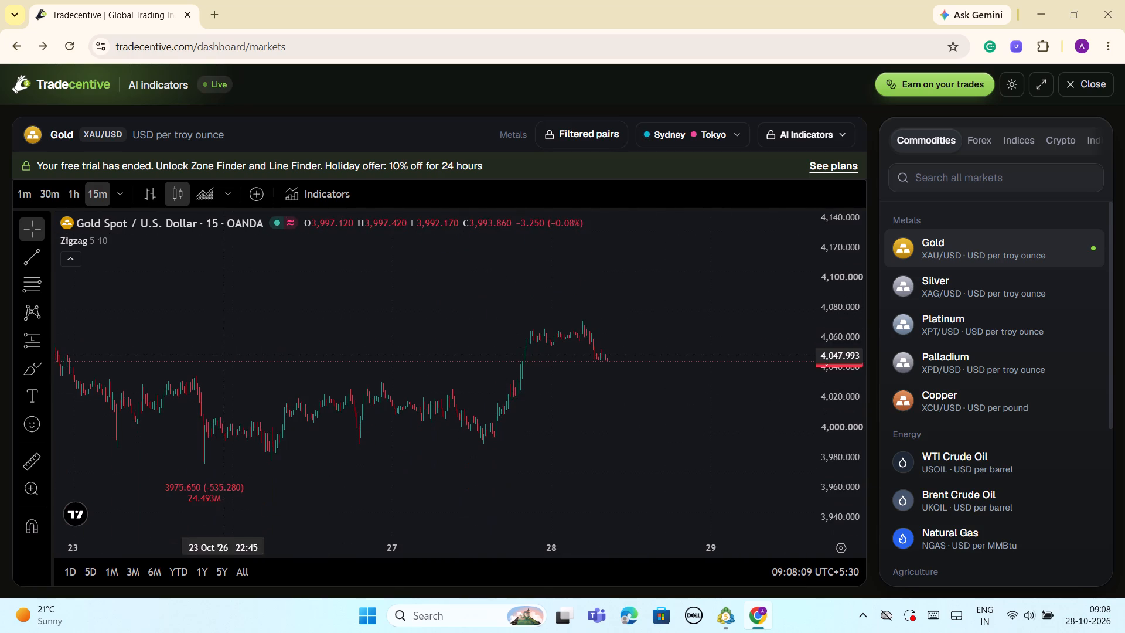
pyautogui.scroll(-9, 306, 430)
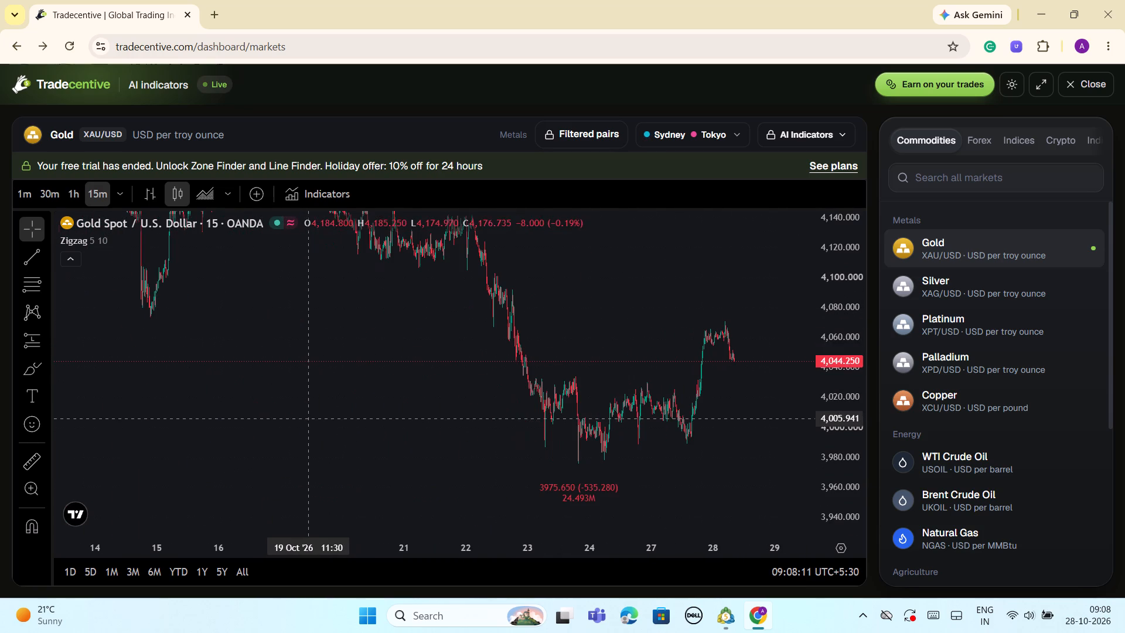
pyautogui.moveTo(832, 266); pyautogui.dragTo(814, 460)
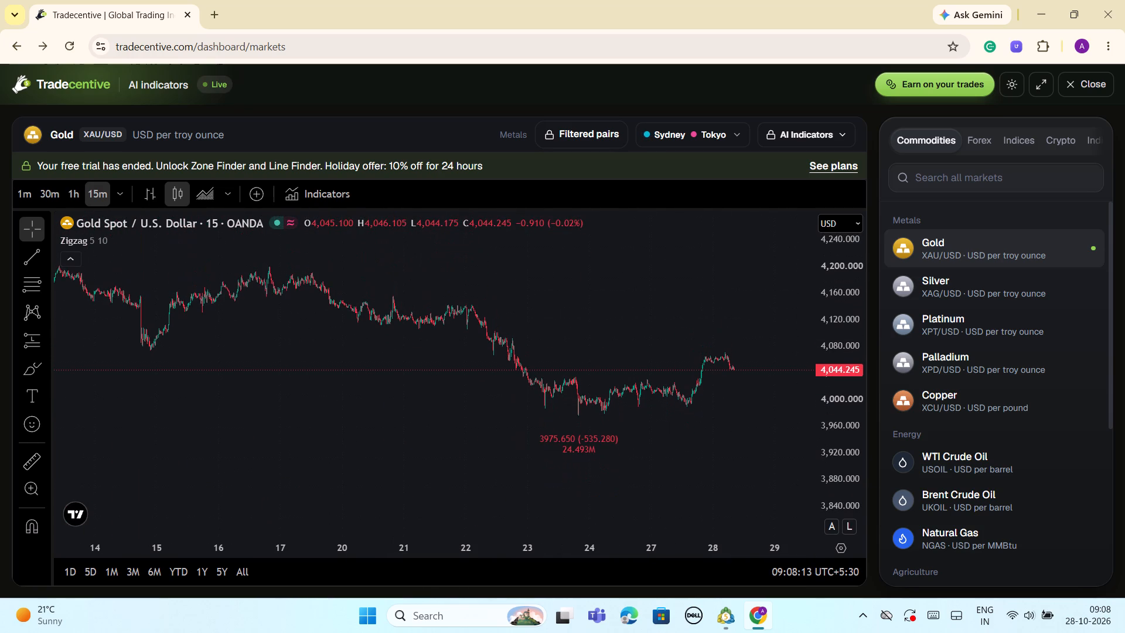
pyautogui.moveTo(814, 460); pyautogui.dragTo(806, 356)
pyautogui.scroll(-4, 387, 398)
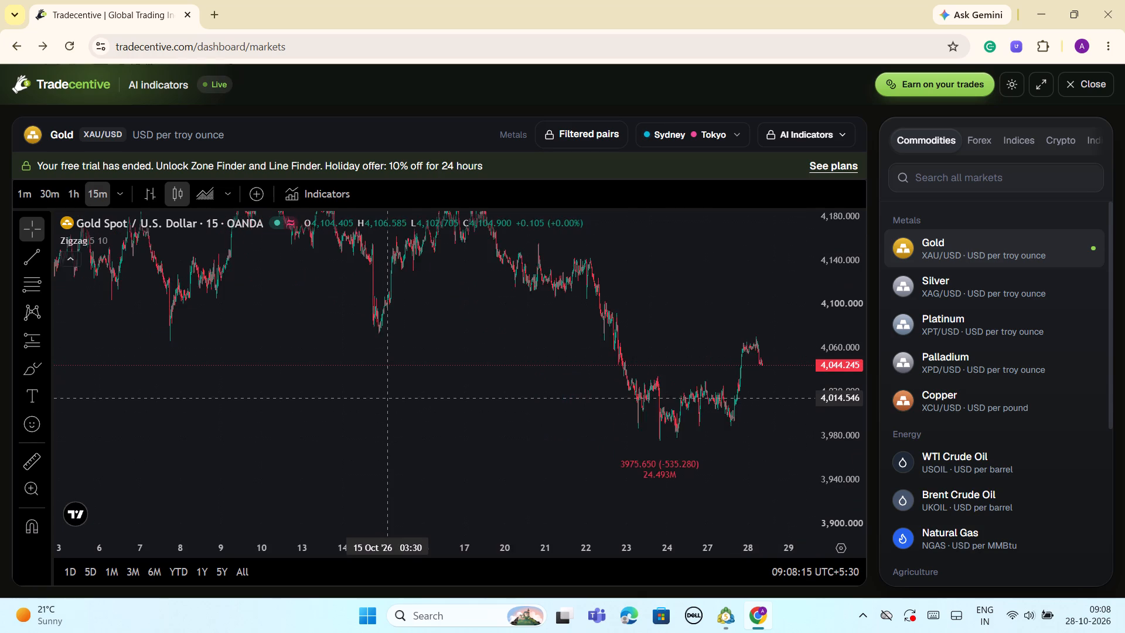
pyautogui.scroll(-4, 387, 398)
pyautogui.moveTo(355, 375); pyautogui.dragTo(613, 597)
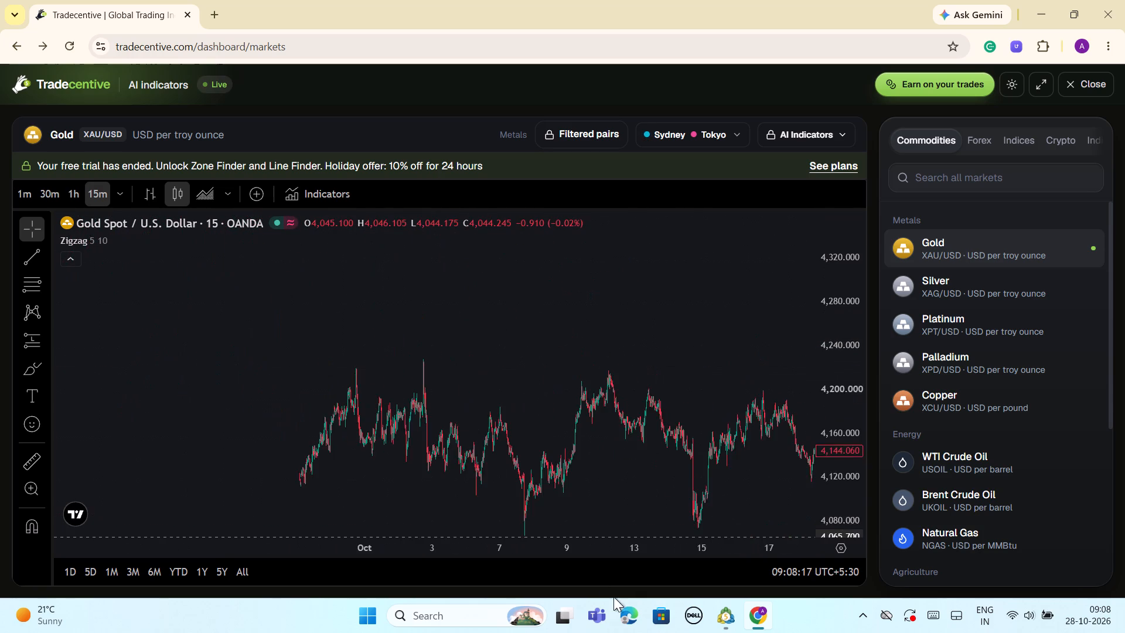
pyautogui.moveTo(613, 597); pyautogui.dragTo(199, 339)
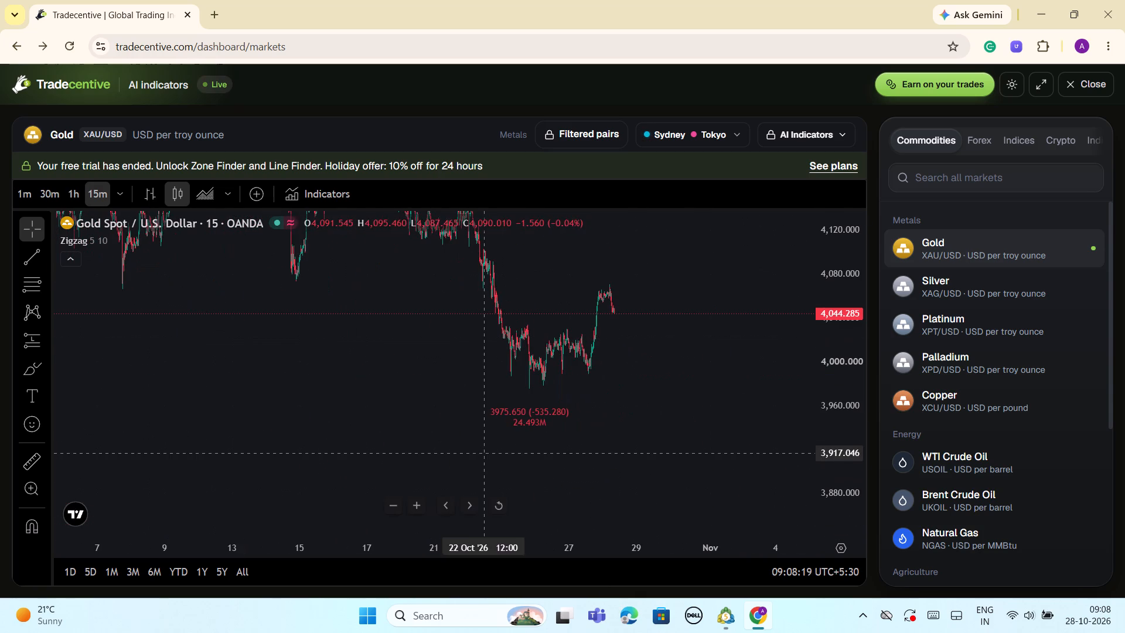
# Examine the 15m Gold chart from the Zigzag label at the 23 October low to the latest candles.
pyautogui.scroll(4, 485, 451)
pyautogui.moveTo(441, 433); pyautogui.dragTo(454, 471)
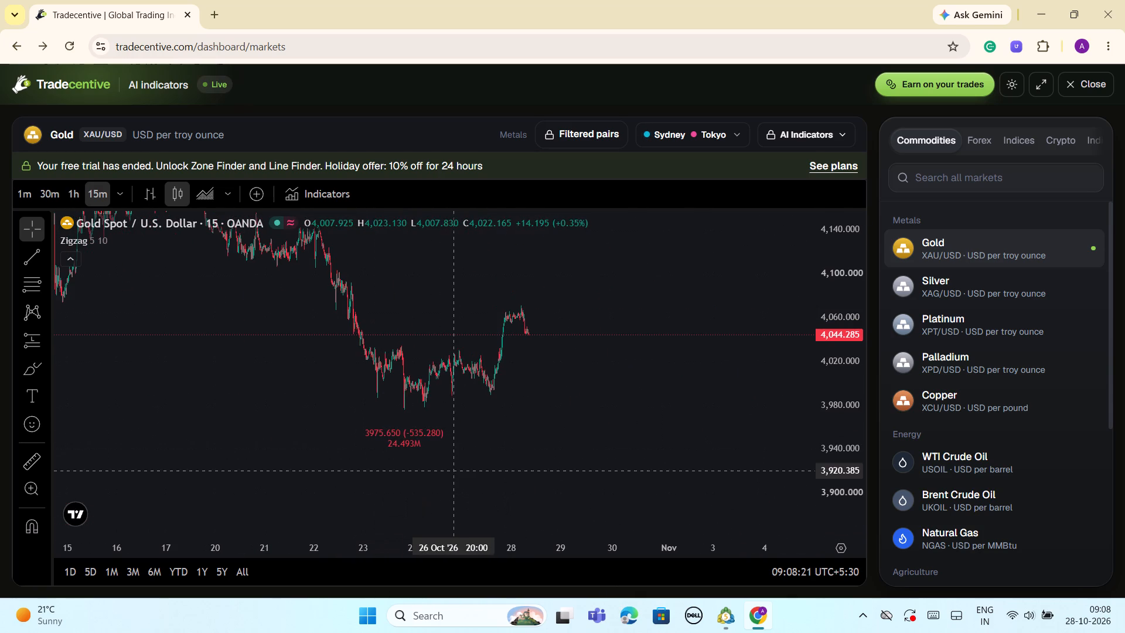
pyautogui.moveTo(823, 492); pyautogui.dragTo(844, 391)
pyautogui.scroll(4, 429, 511)
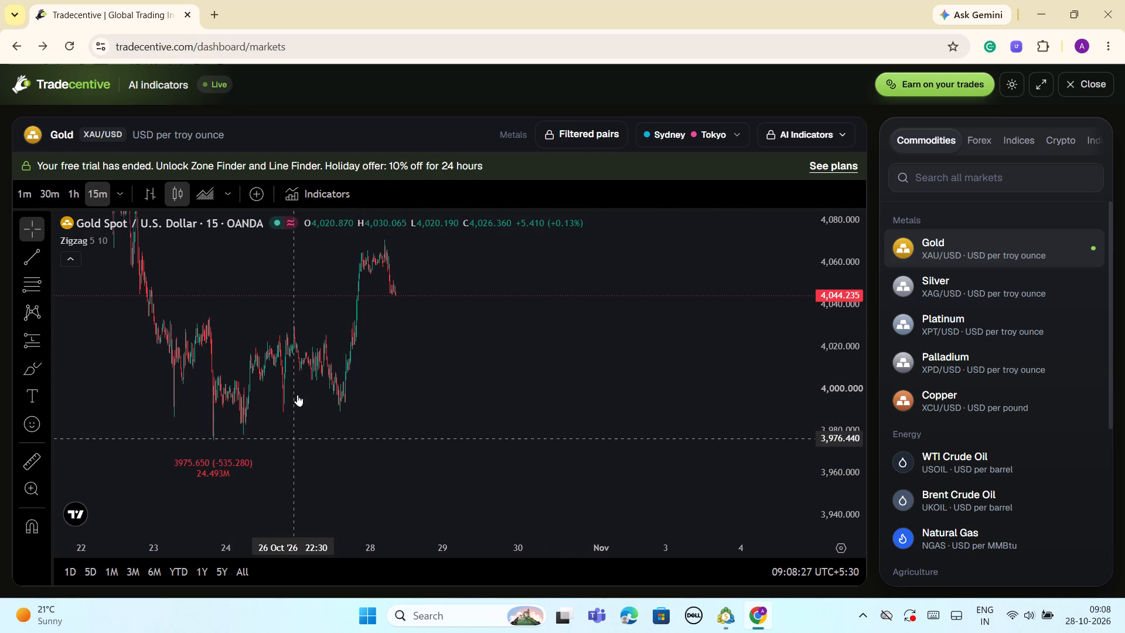
pyautogui.scroll(-1, 161, 460)
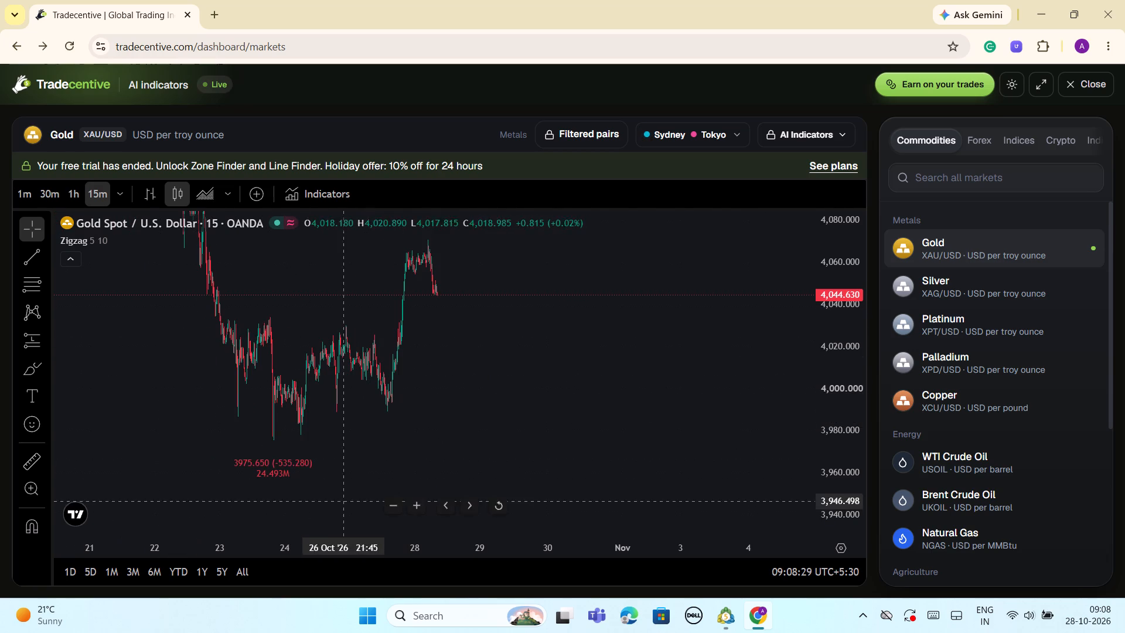
pyautogui.scroll(3, 299, 486)
pyautogui.moveTo(188, 470); pyautogui.dragTo(532, 429)
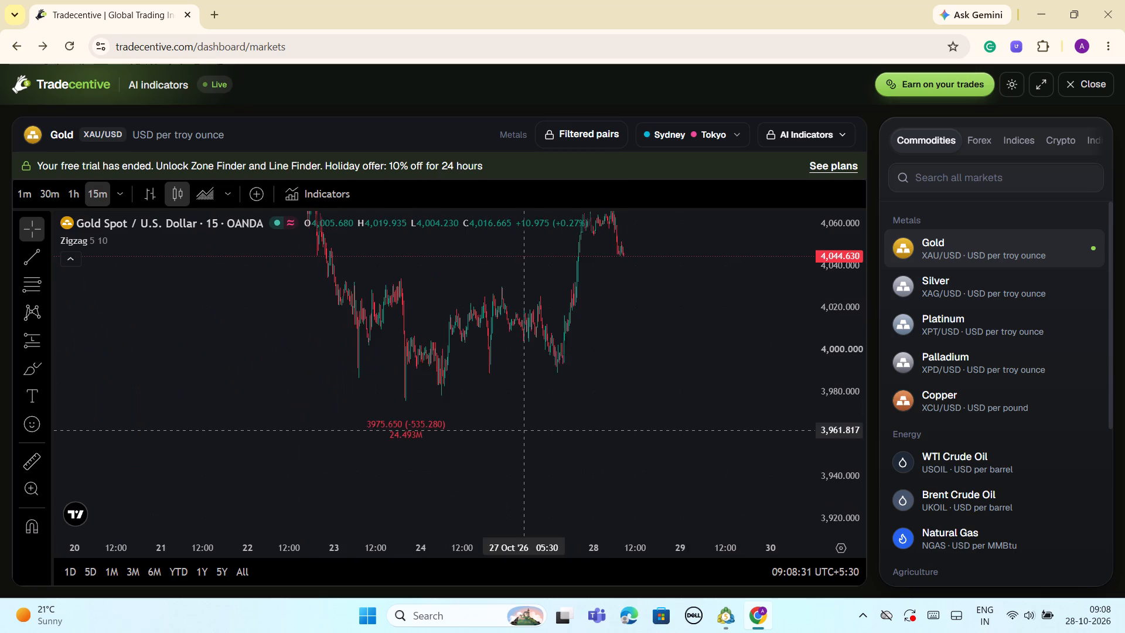
pyautogui.scroll(3, 609, 406)
pyautogui.moveTo(638, 342); pyautogui.dragTo(632, 492)
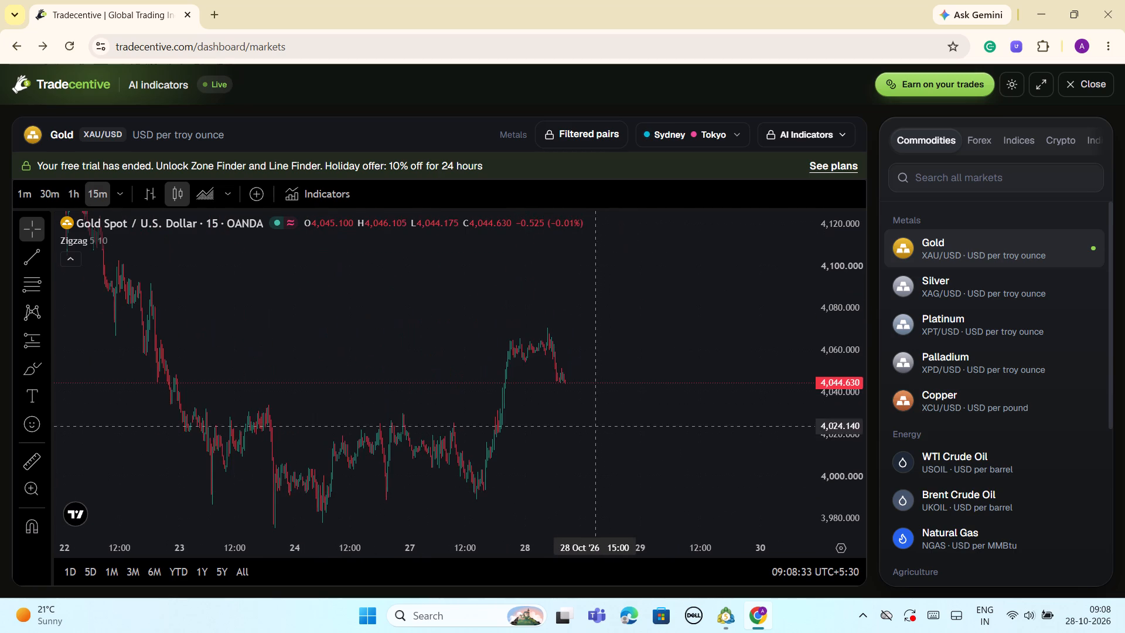
pyautogui.scroll(4, 591, 393)
pyautogui.moveTo(839, 478); pyautogui.dragTo(796, 325)
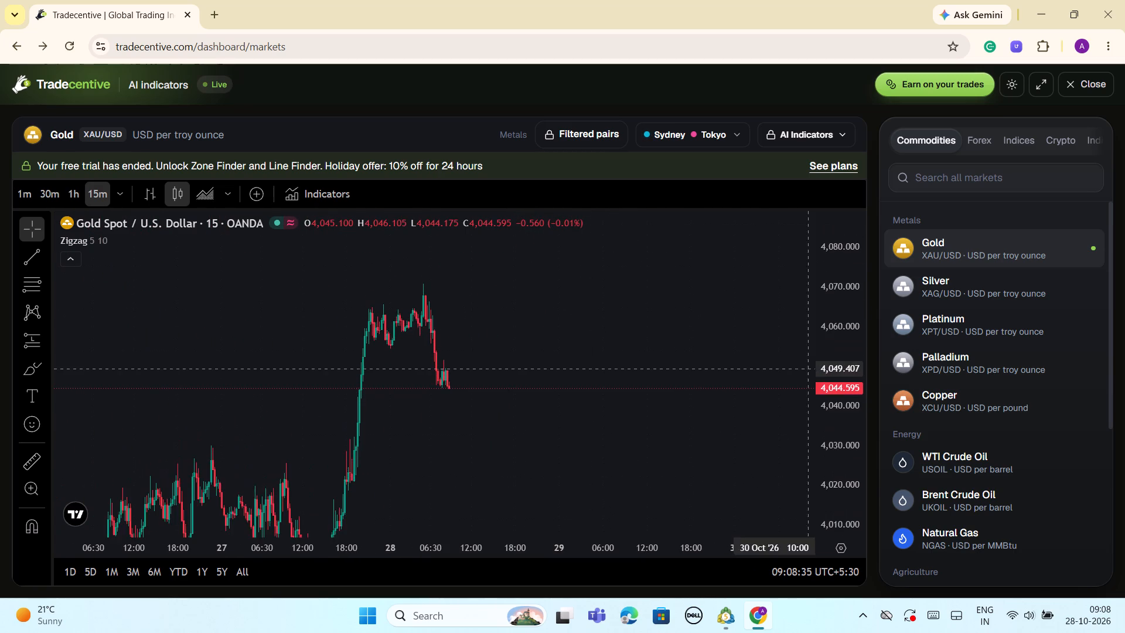
pyautogui.scroll(2, 513, 426)
pyautogui.scroll(3, 452, 451)
pyautogui.moveTo(346, 443); pyautogui.dragTo(675, 492)
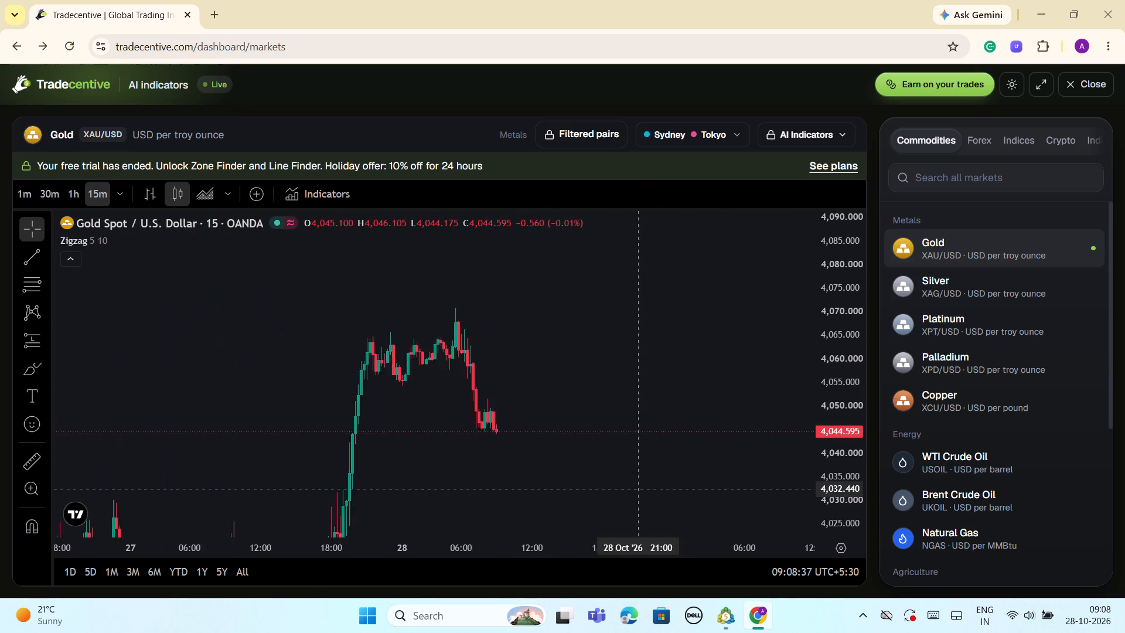
pyautogui.moveTo(675, 492); pyautogui.dragTo(712, 500)
pyautogui.scroll(1, 691, 462)
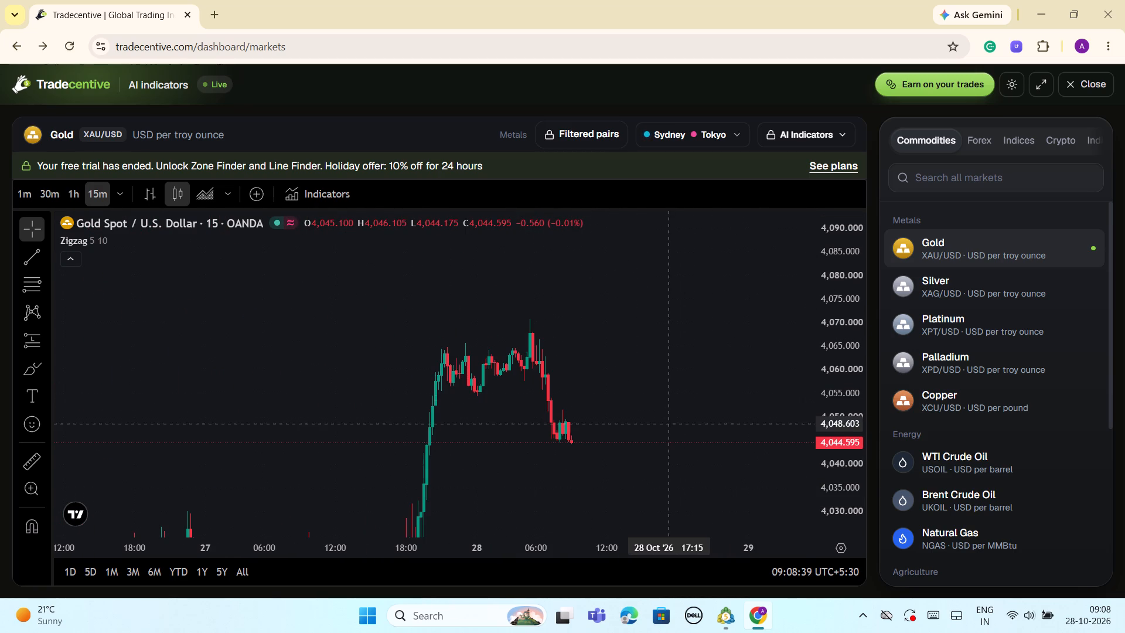
pyautogui.scroll(3, 685, 455)
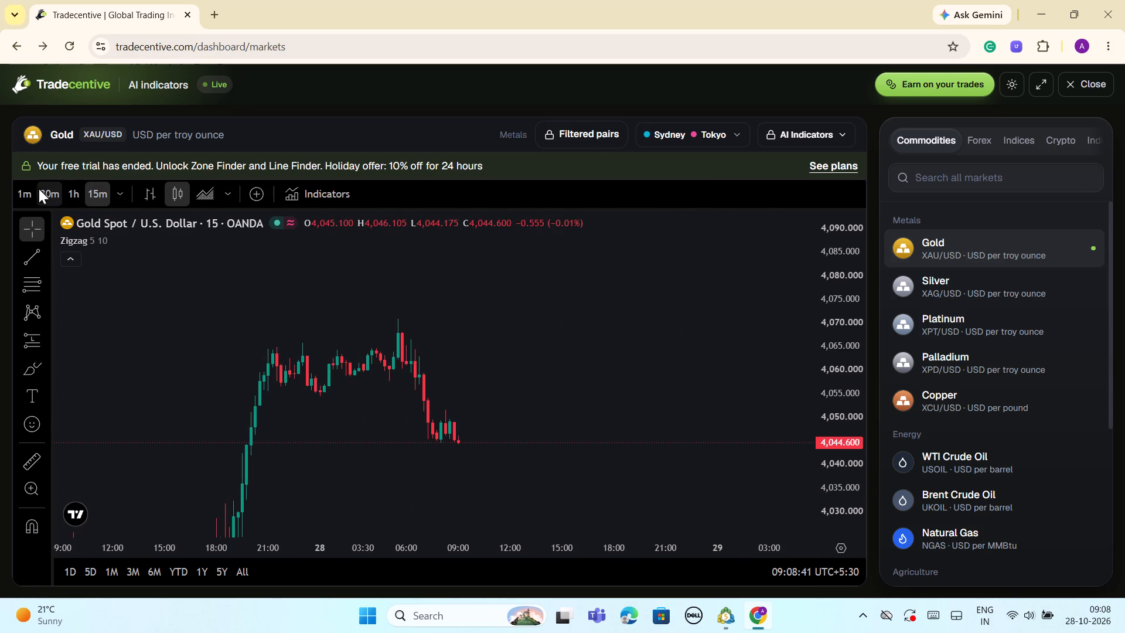
# Switch the Gold chart to the 1m timeframe and inspect the 27–28 October price action with Zigzag applied.
pyautogui.click(30, 192)
pyautogui.scroll(-8, 489, 329)
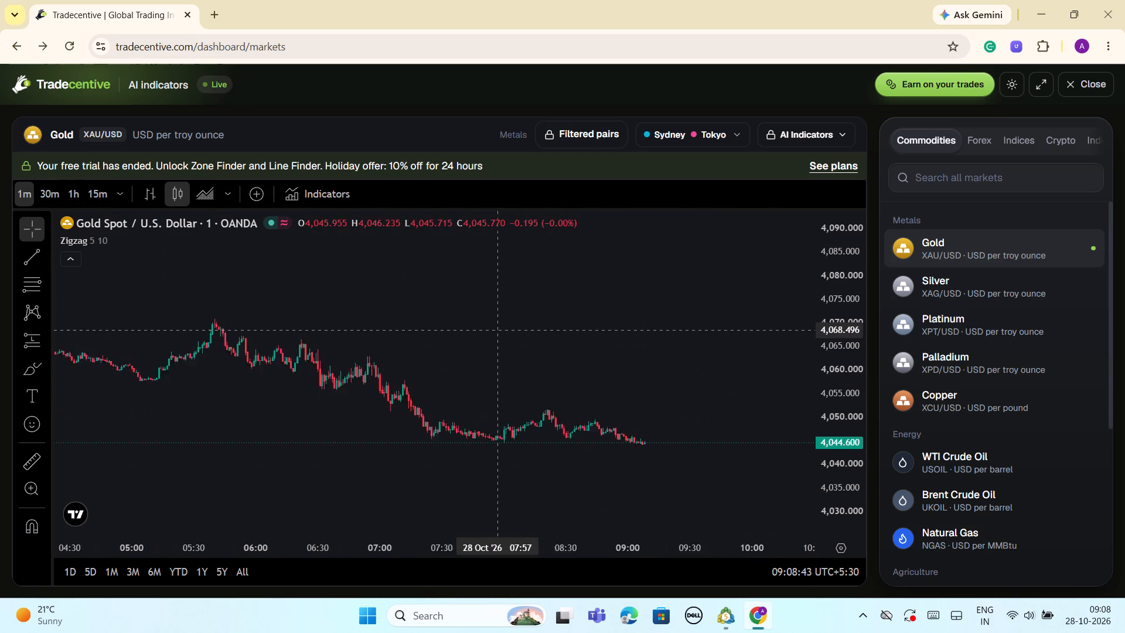
pyautogui.scroll(-14, 497, 329)
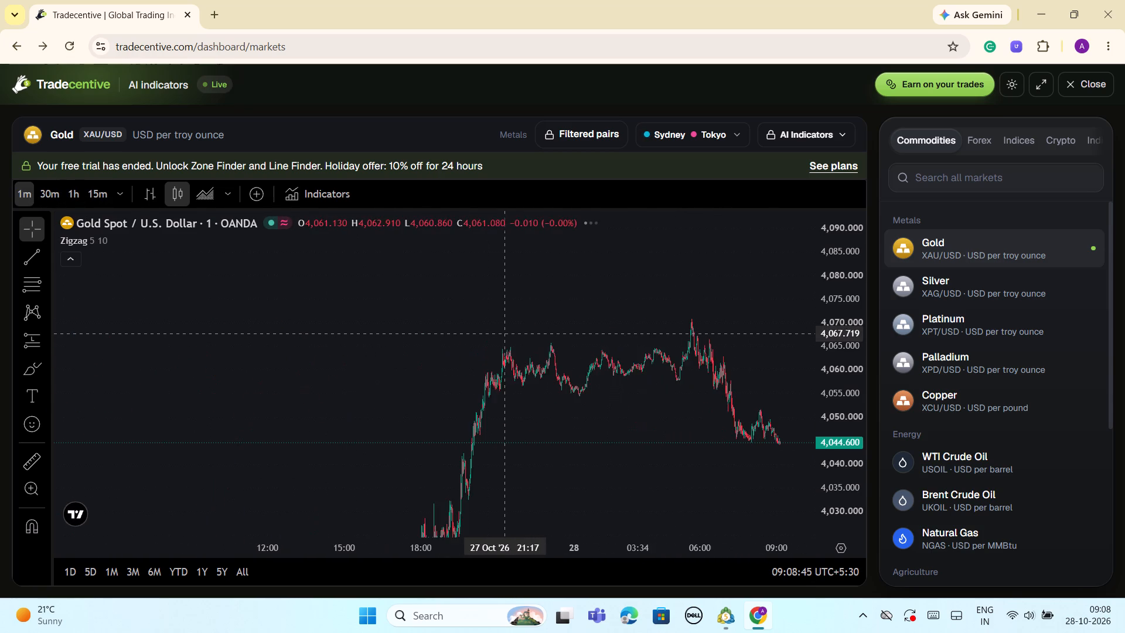
pyautogui.scroll(-4, 514, 336)
pyautogui.moveTo(605, 416); pyautogui.dragTo(311, 207)
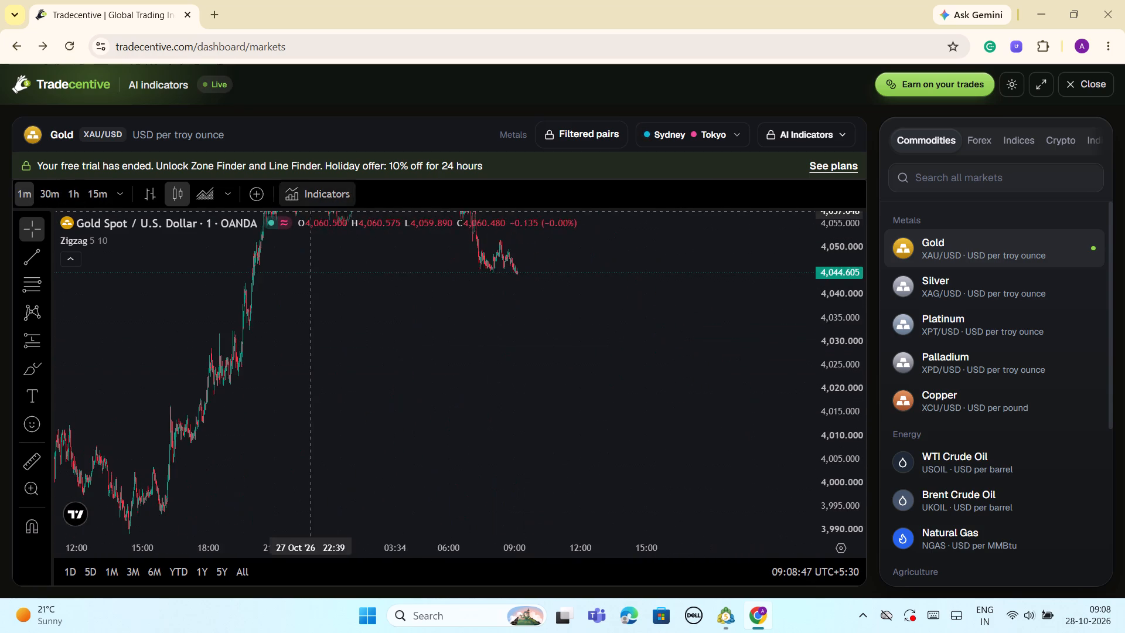
pyautogui.scroll(3, 510, 329)
pyautogui.moveTo(836, 365); pyautogui.dragTo(836, 386)
pyautogui.scroll(-4, 547, 347)
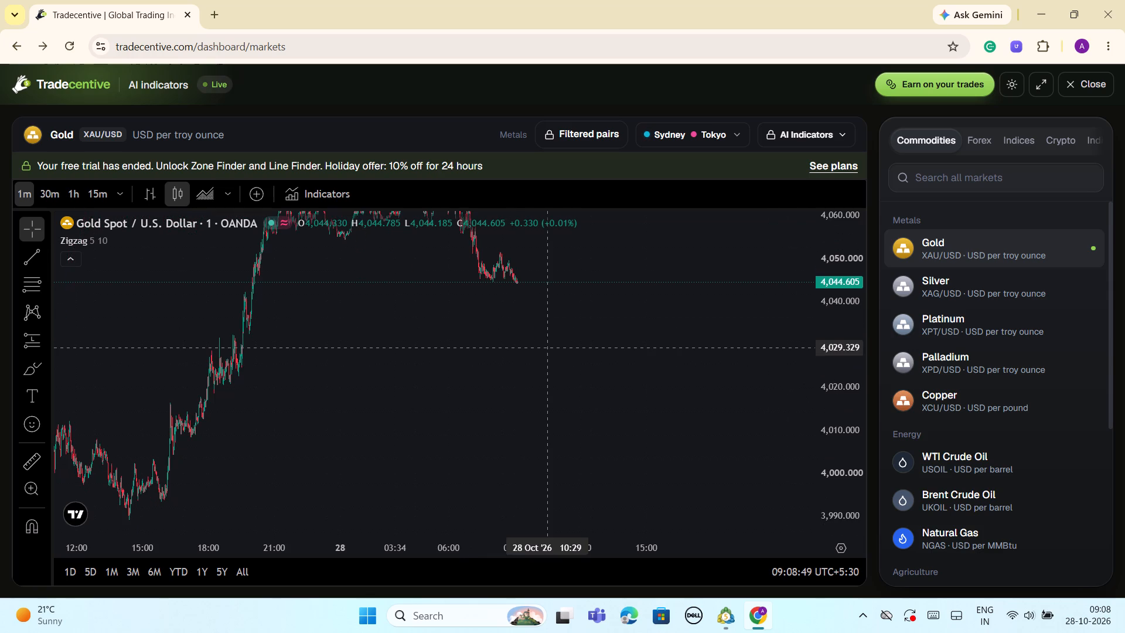
# Examine the latest 1m Gold candles on the morning of 28 October, focusing on the decline after 08:30.
pyautogui.scroll(-4, 547, 347)
pyautogui.moveTo(831, 469); pyautogui.dragTo(821, 326)
pyautogui.moveTo(500, 271); pyautogui.dragTo(514, 427)
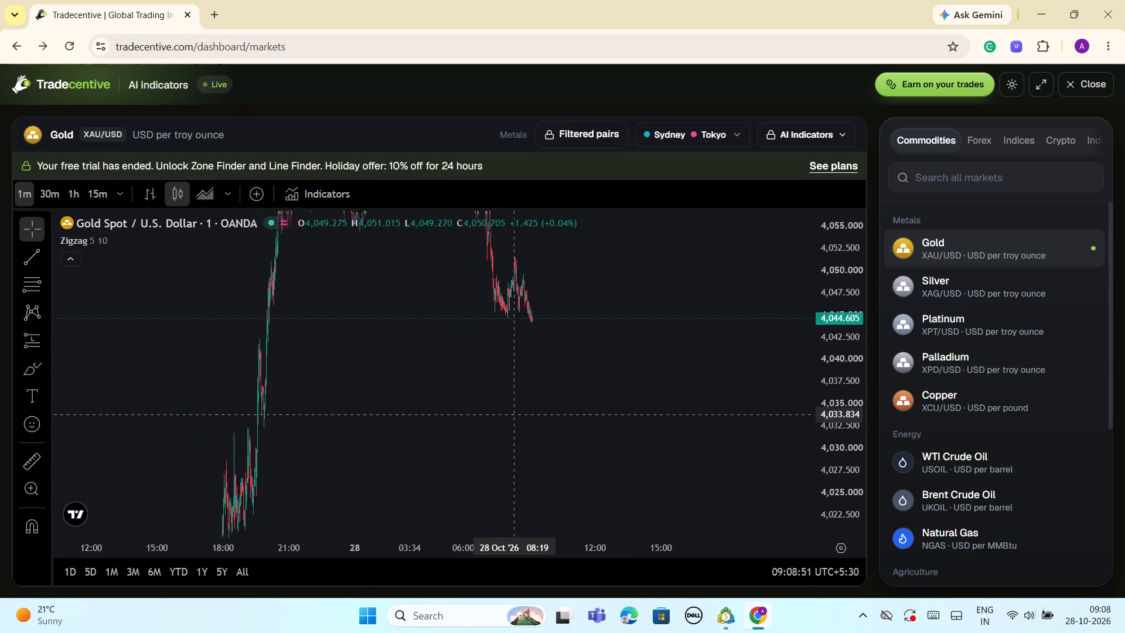
pyautogui.scroll(7, 514, 407)
pyautogui.scroll(3, 413, 385)
pyautogui.moveTo(260, 362); pyautogui.dragTo(732, 386)
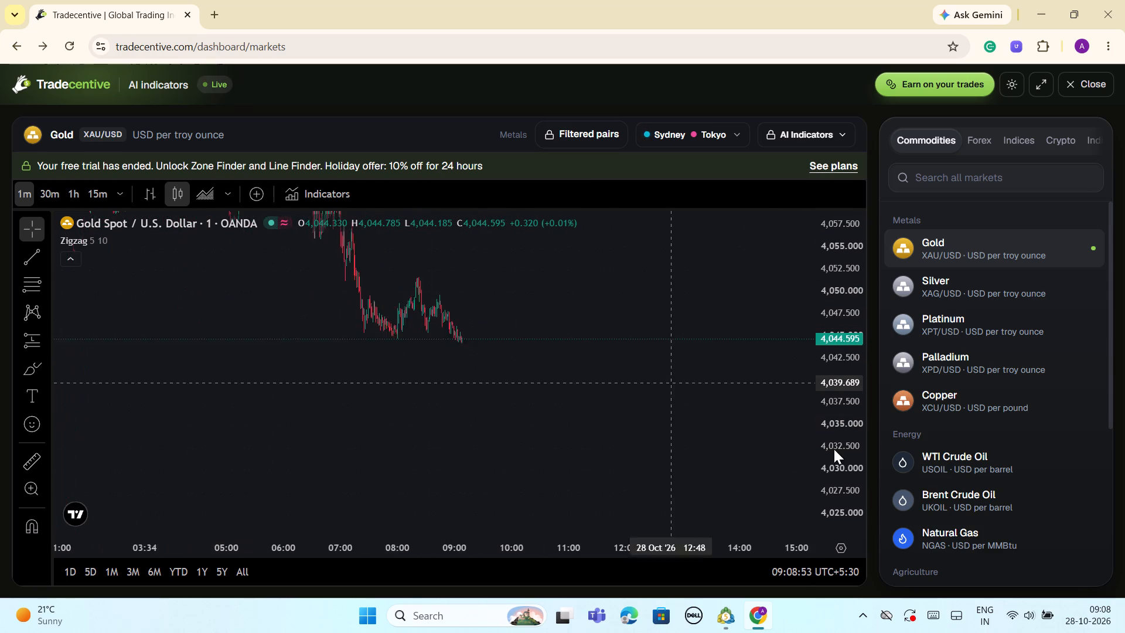
pyautogui.moveTo(829, 472); pyautogui.dragTo(799, 264)
pyautogui.scroll(5, 438, 323)
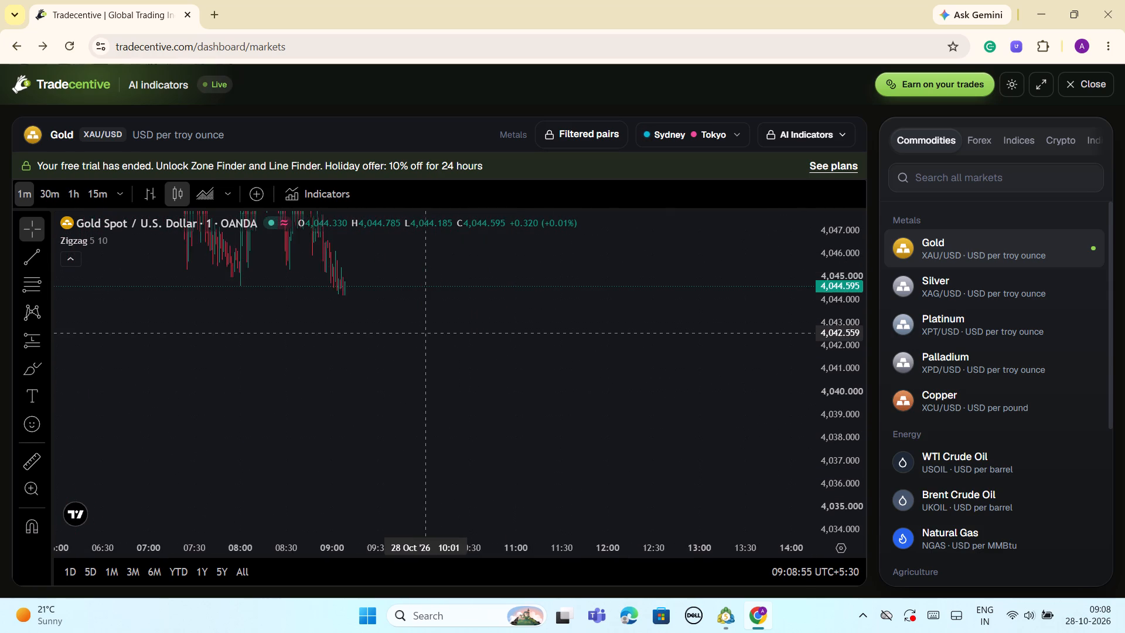
pyautogui.scroll(2, 426, 332)
pyautogui.moveTo(293, 337); pyautogui.dragTo(508, 356)
pyautogui.scroll(3, 509, 356)
pyautogui.moveTo(314, 350); pyautogui.dragTo(366, 381)
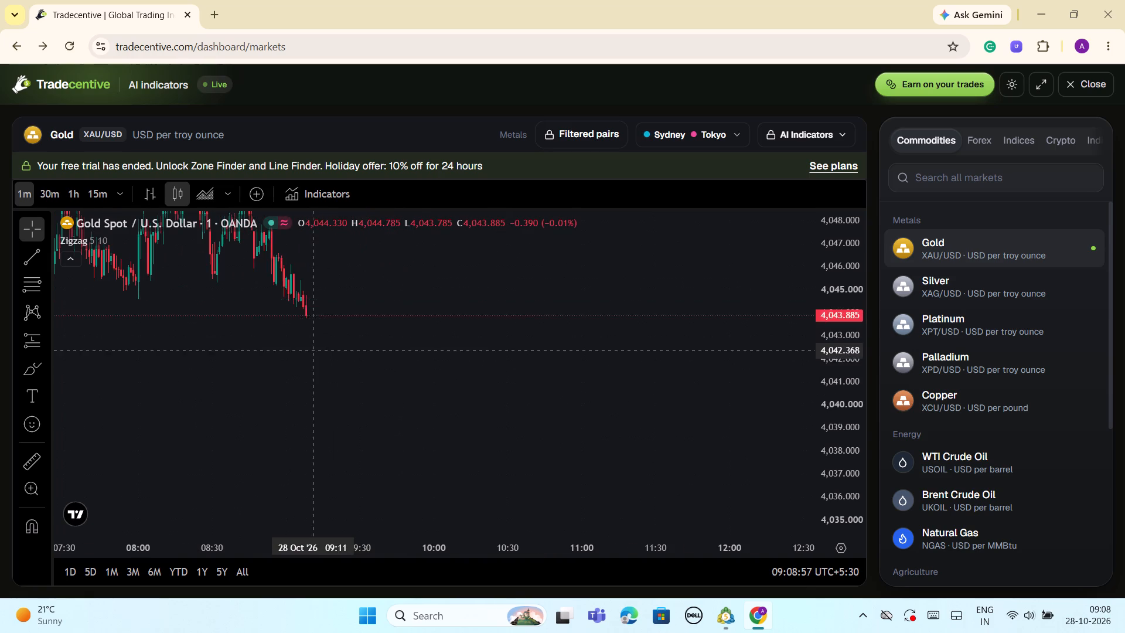
pyautogui.moveTo(366, 381); pyautogui.dragTo(427, 415)
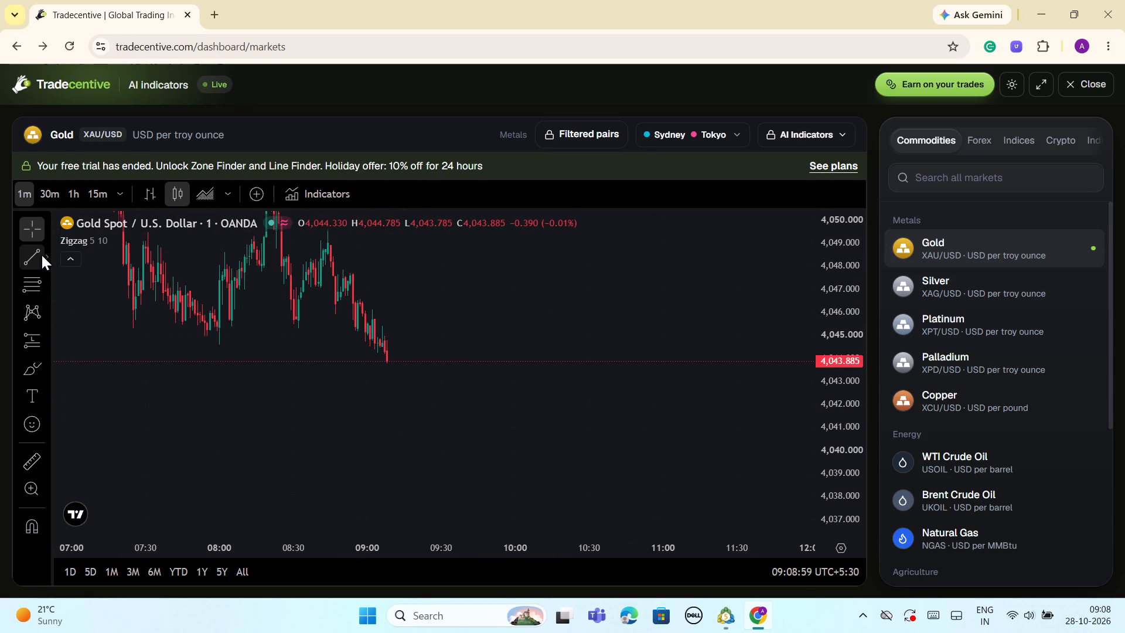
# Draw a trend line under the falling 1m candles from about 4,047.27 at 08:38 to about 4,043.39 at 09:11.
pyautogui.click(31, 257)
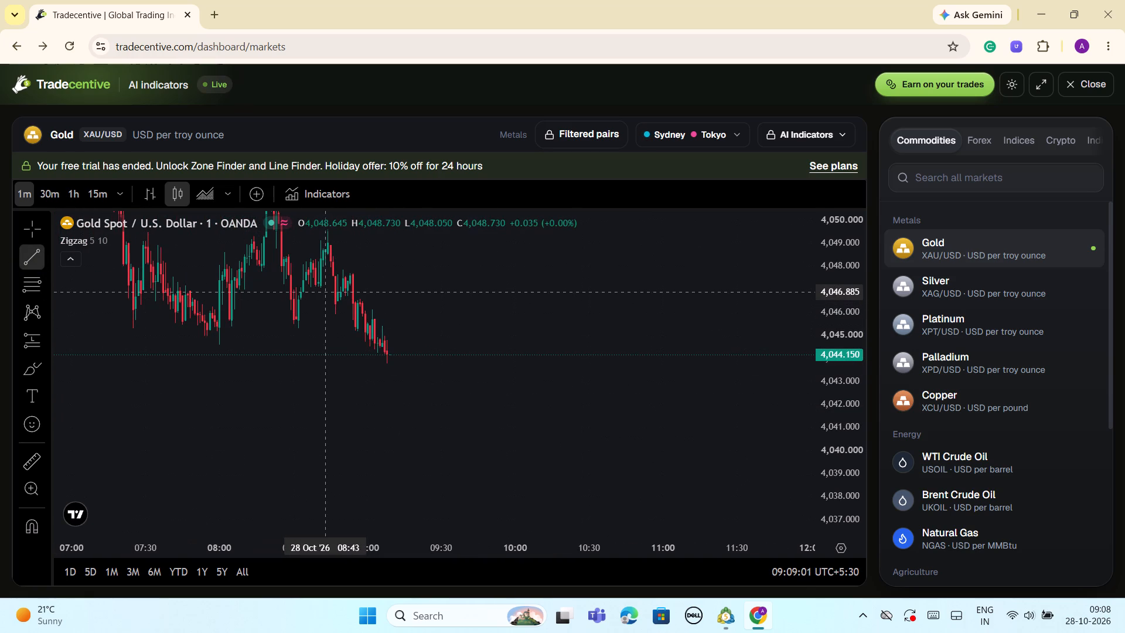
pyautogui.click(315, 283)
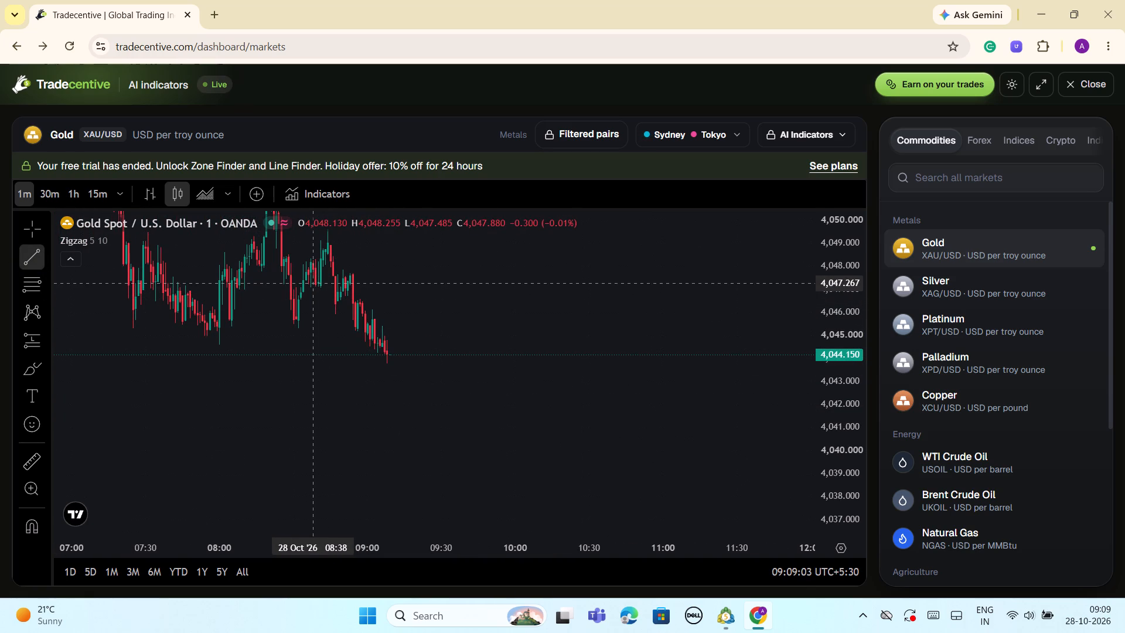
pyautogui.click(393, 372)
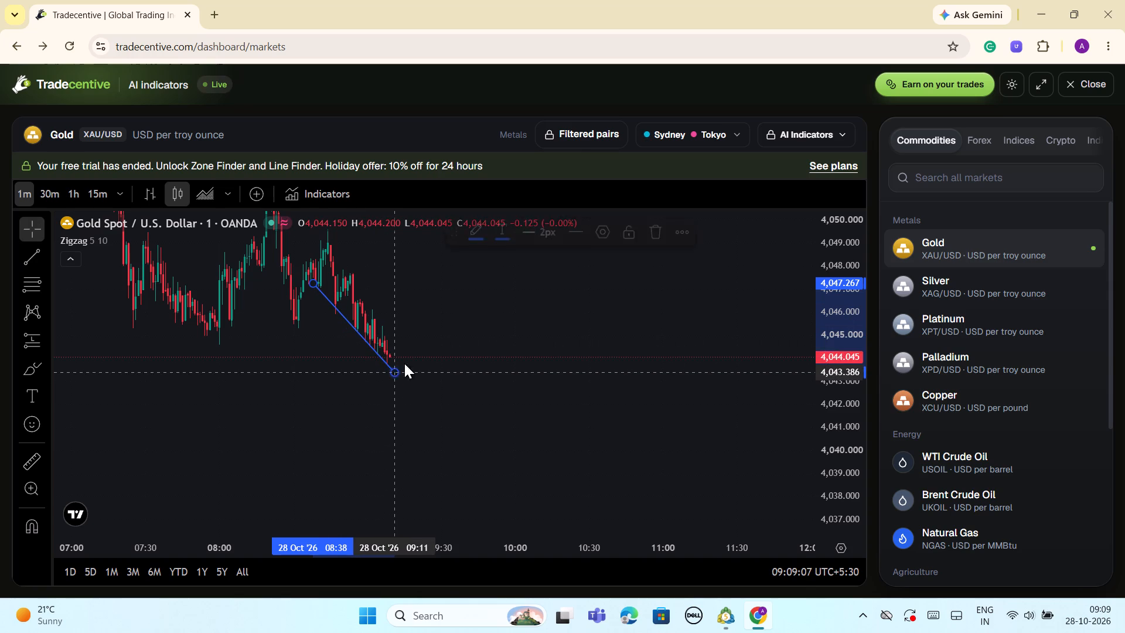
pyautogui.click(434, 326)
# Draw a second trend line above the same decline, from about 4,049.53 at 08:44 to just past the latest candle, forming a narrowing wedge.
pyautogui.moveTo(438, 311); pyautogui.dragTo(549, 331)
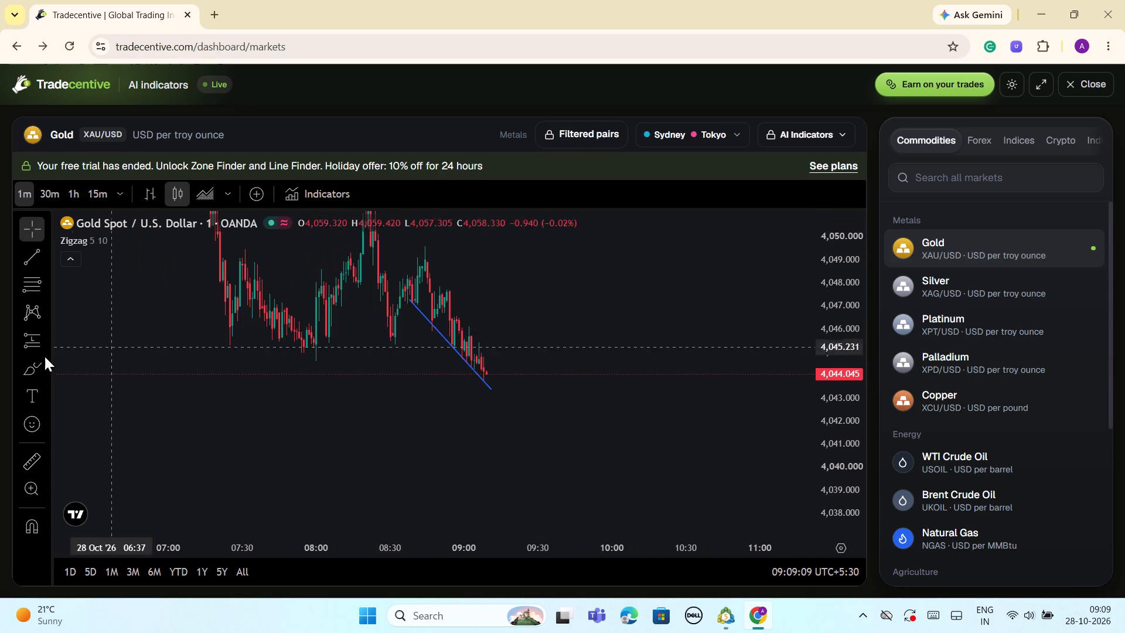
pyautogui.click(31, 257)
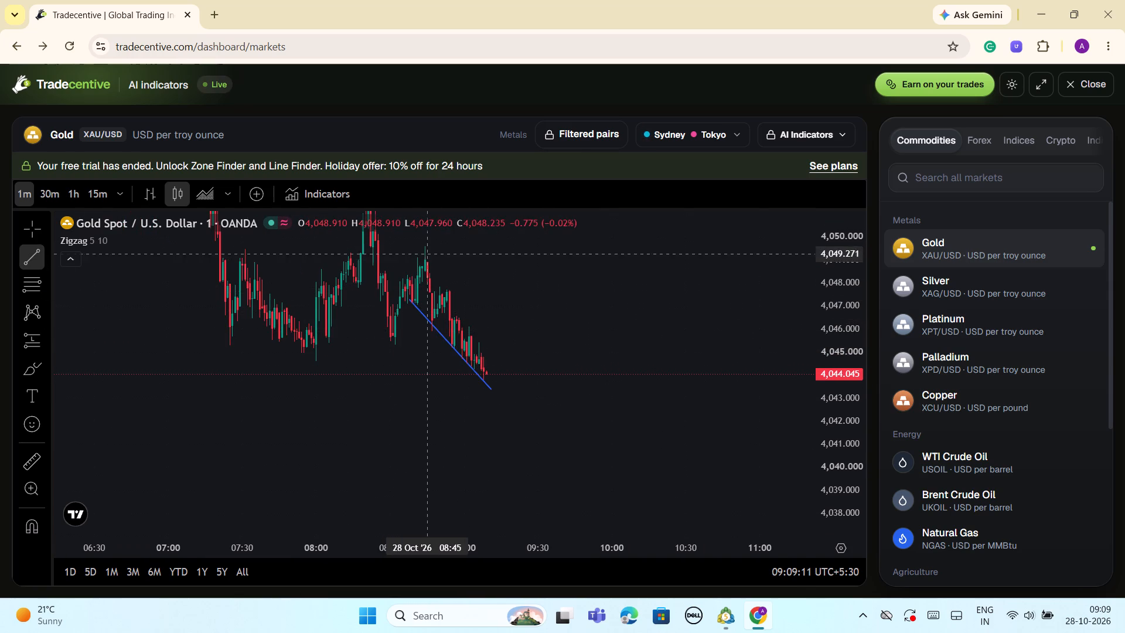
pyautogui.moveTo(425, 248); pyautogui.dragTo(435, 259)
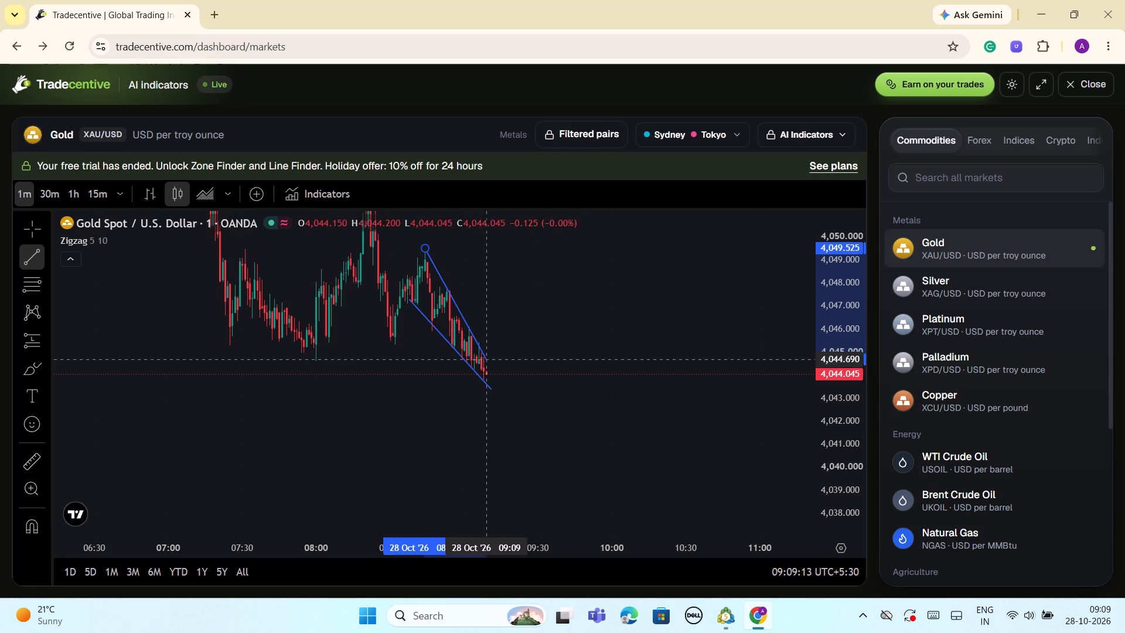
pyautogui.click(499, 383)
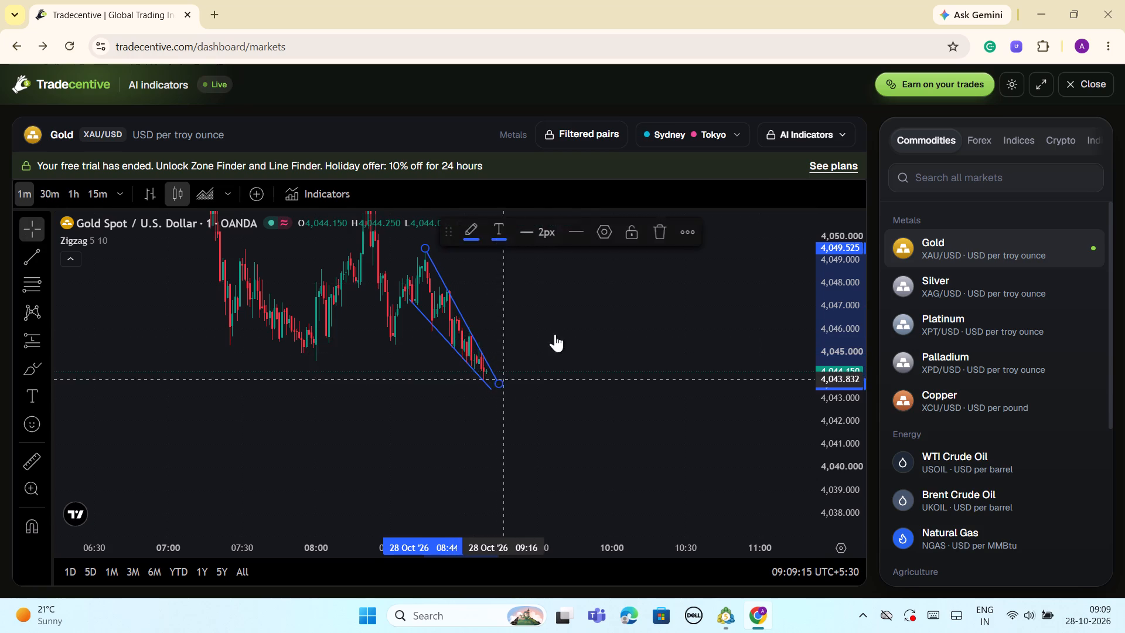
pyautogui.click(562, 328)
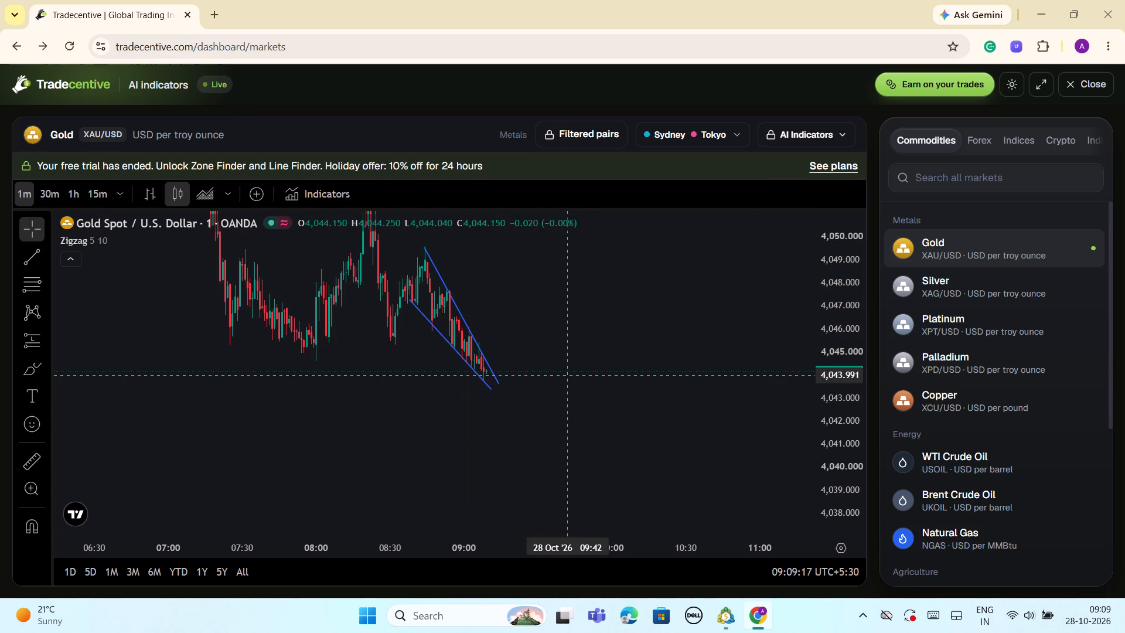
# Draw a longer support trend line under the lows from about 4,045.14 at 07:25 to about 4,042.88 at 09:33.
pyautogui.moveTo(847, 260); pyautogui.dragTo(870, 438)
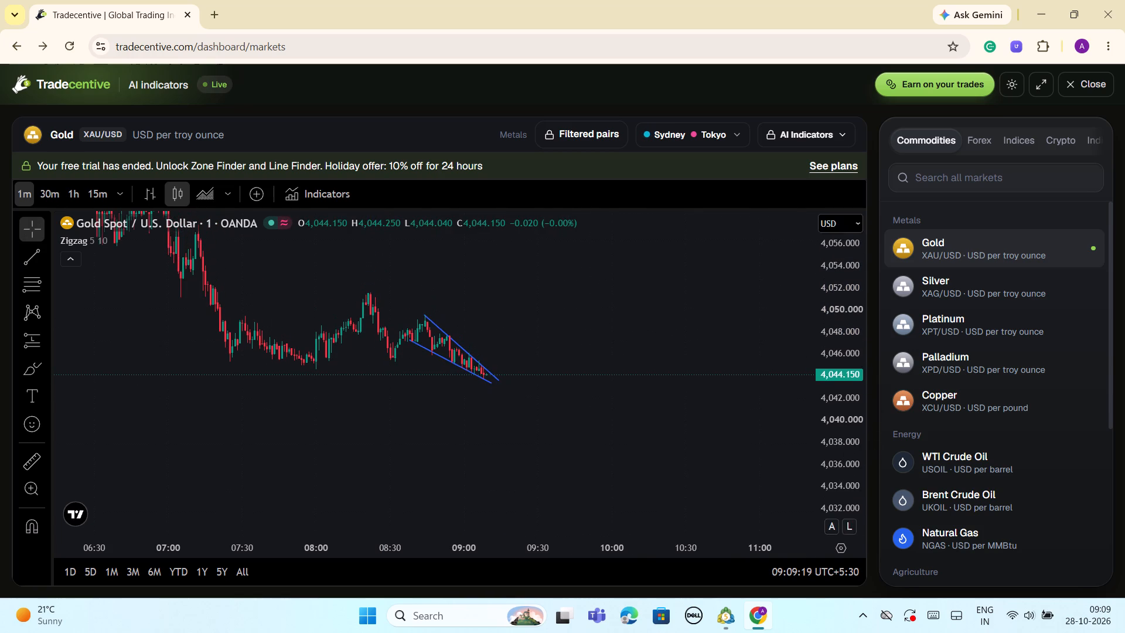
pyautogui.scroll(-2, 582, 533)
pyautogui.scroll(1, 586, 528)
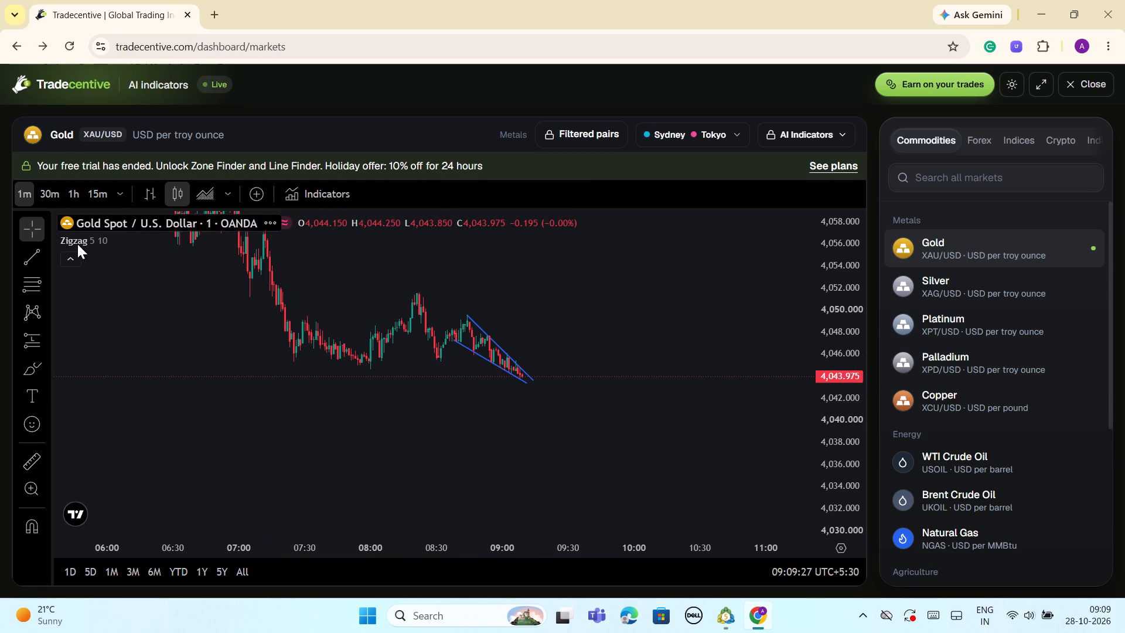
pyautogui.click(34, 258)
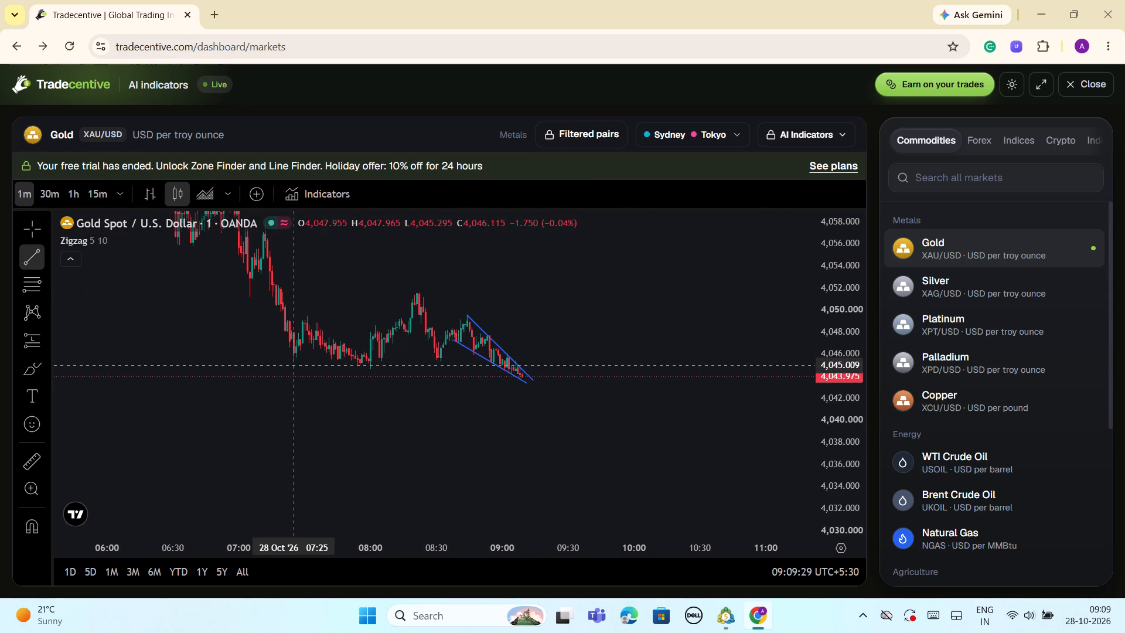
pyautogui.click(294, 363)
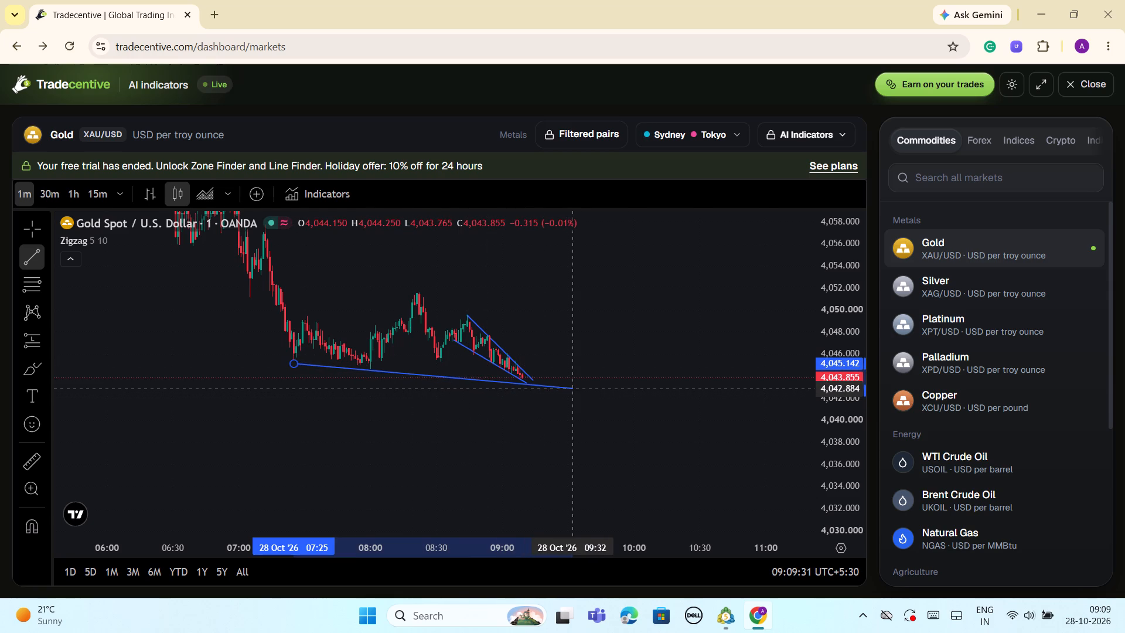
pyautogui.click(575, 388)
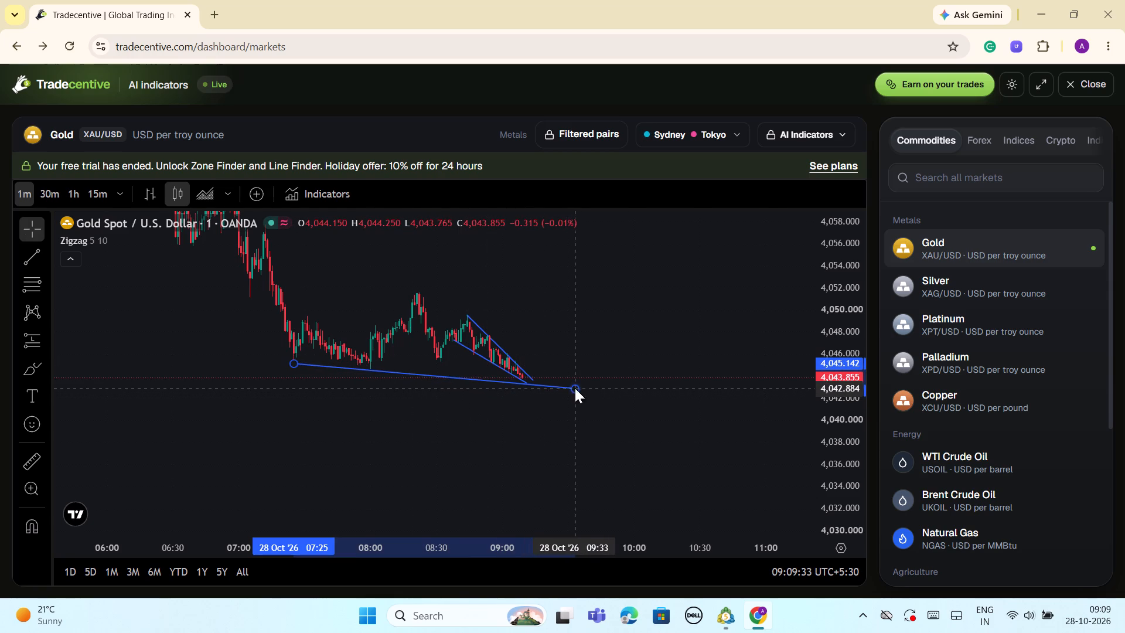
pyautogui.click(506, 478)
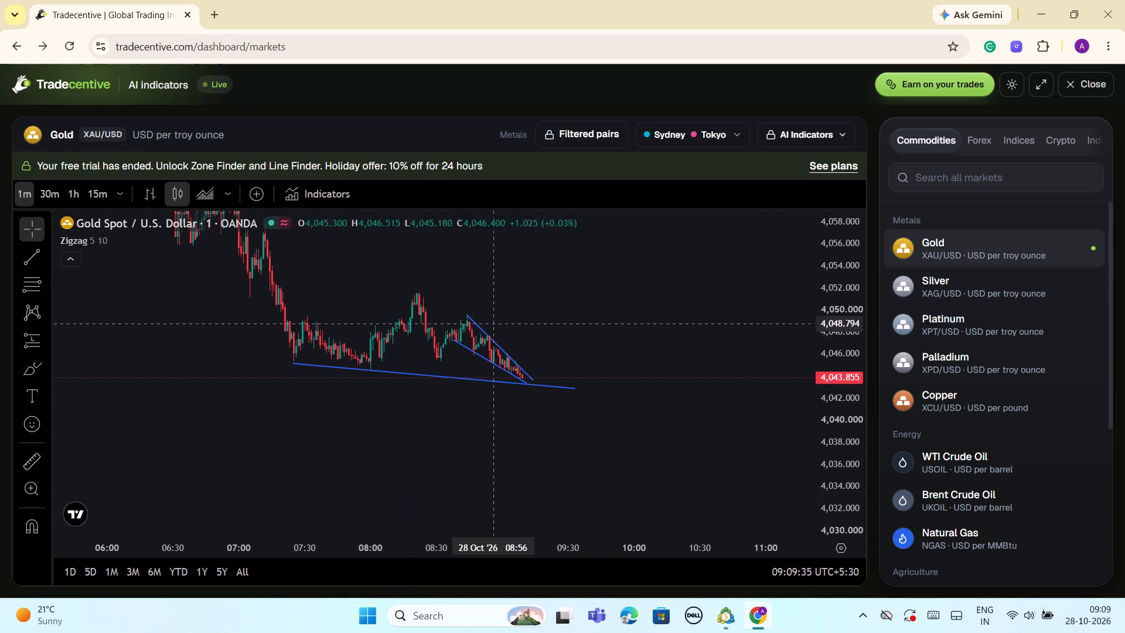
# Move the support line's later endpoint to about 4,042.96 at 09:37.
pyautogui.scroll(2, 557, 410)
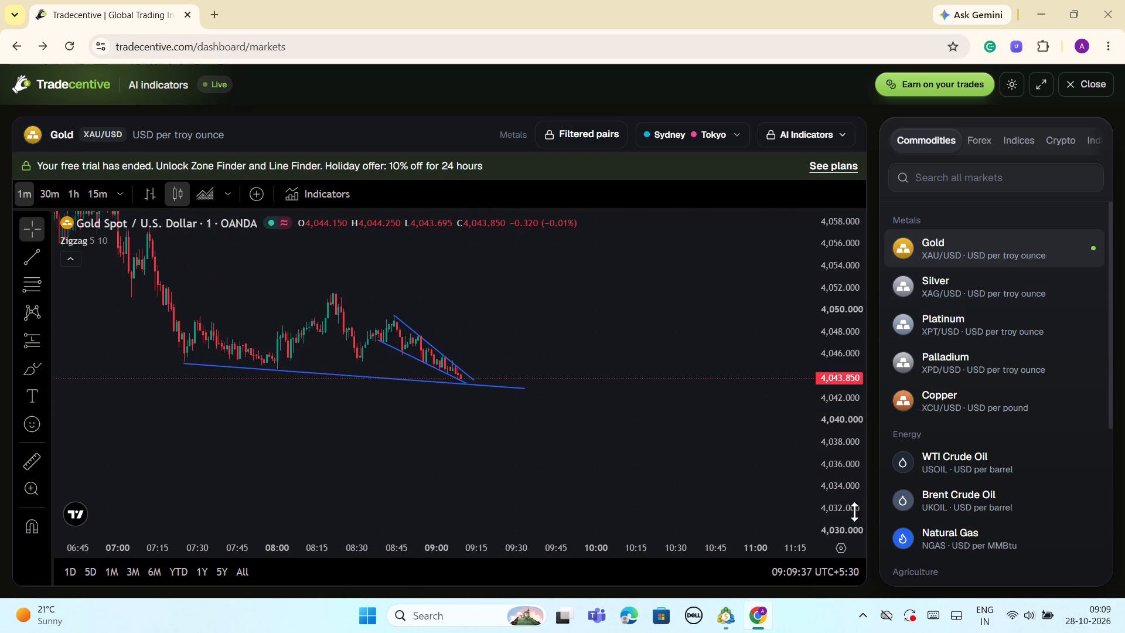
pyautogui.moveTo(854, 512); pyautogui.dragTo(795, 312)
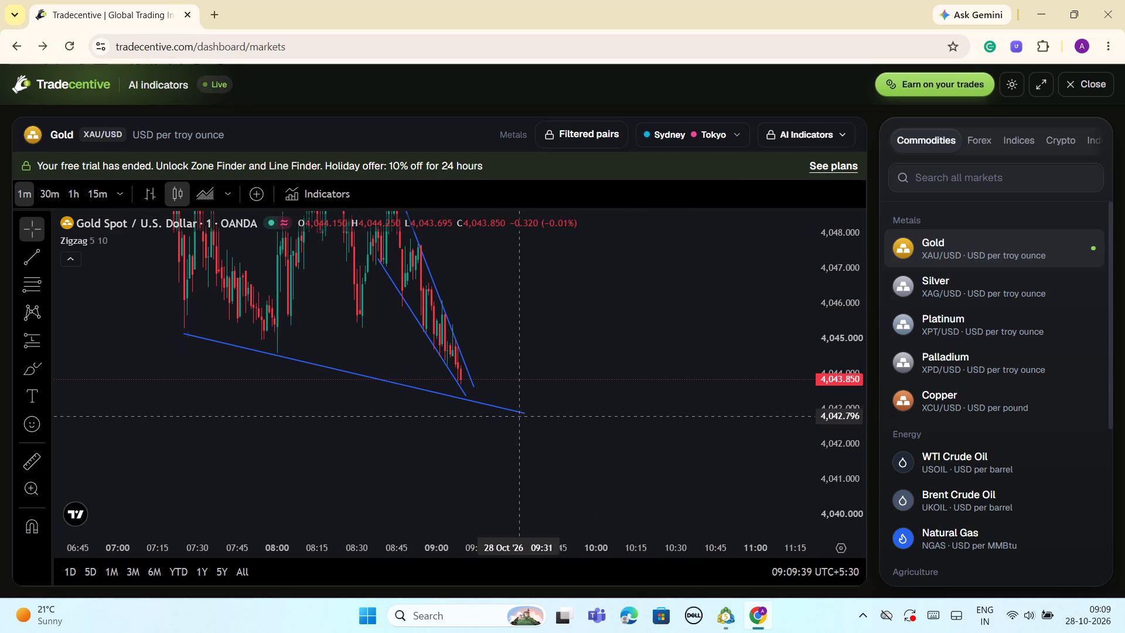
pyautogui.moveTo(524, 414); pyautogui.dragTo(534, 410)
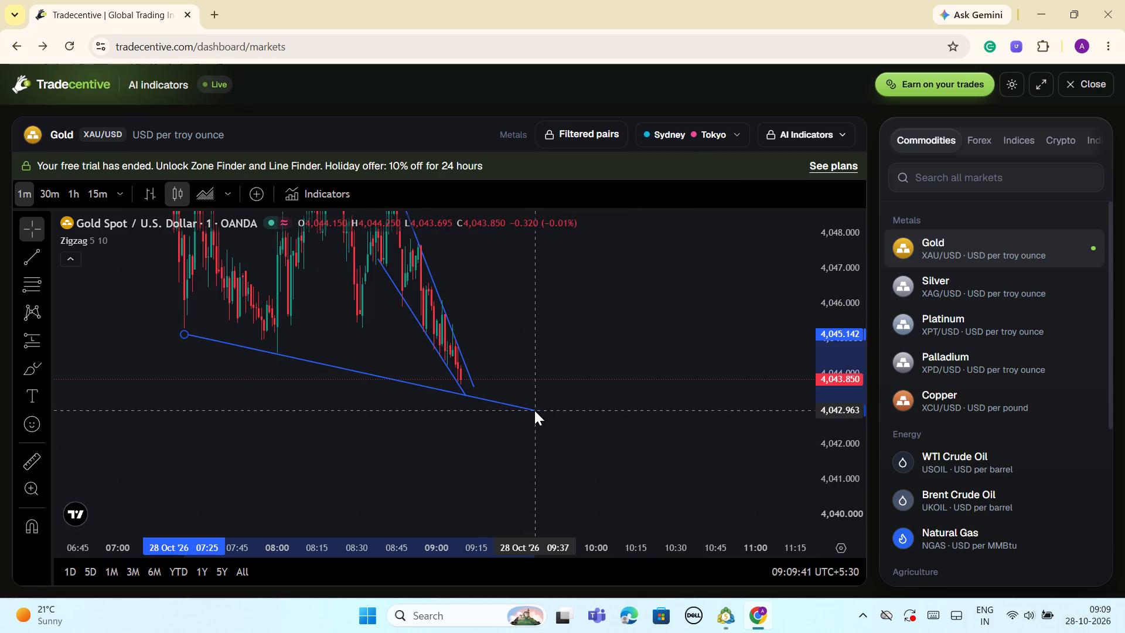
pyautogui.click(584, 333)
# Place a Long position forecast at the wedge's tip on the support line, with entry at about 4,043.42.
pyautogui.scroll(-4, 581, 437)
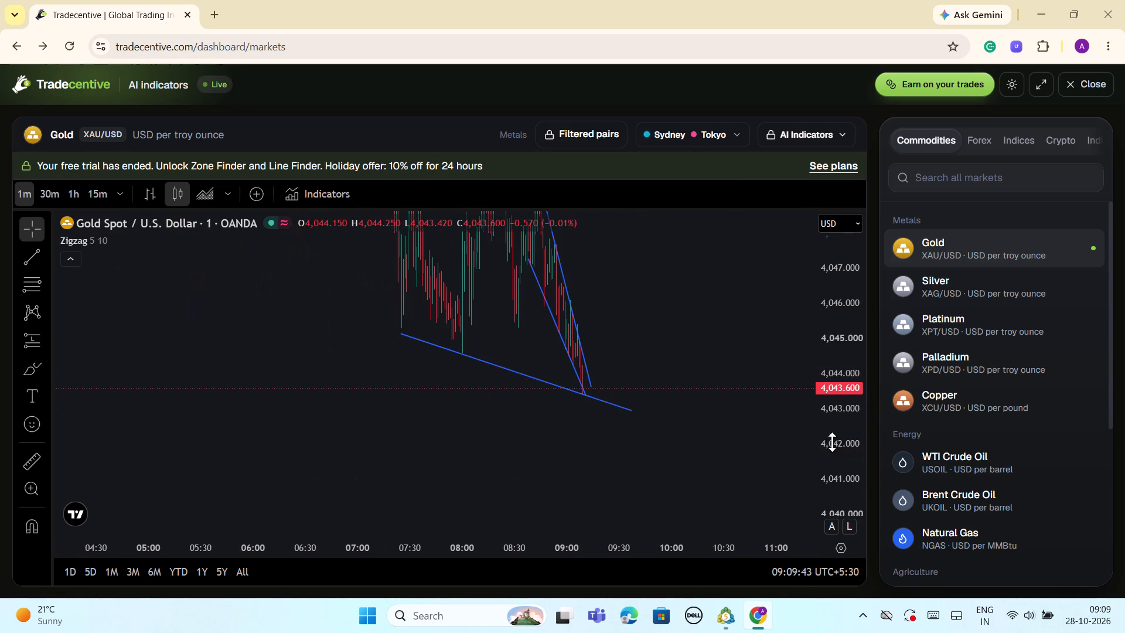
pyautogui.moveTo(833, 447); pyautogui.dragTo(830, 488)
pyautogui.scroll(3, 646, 458)
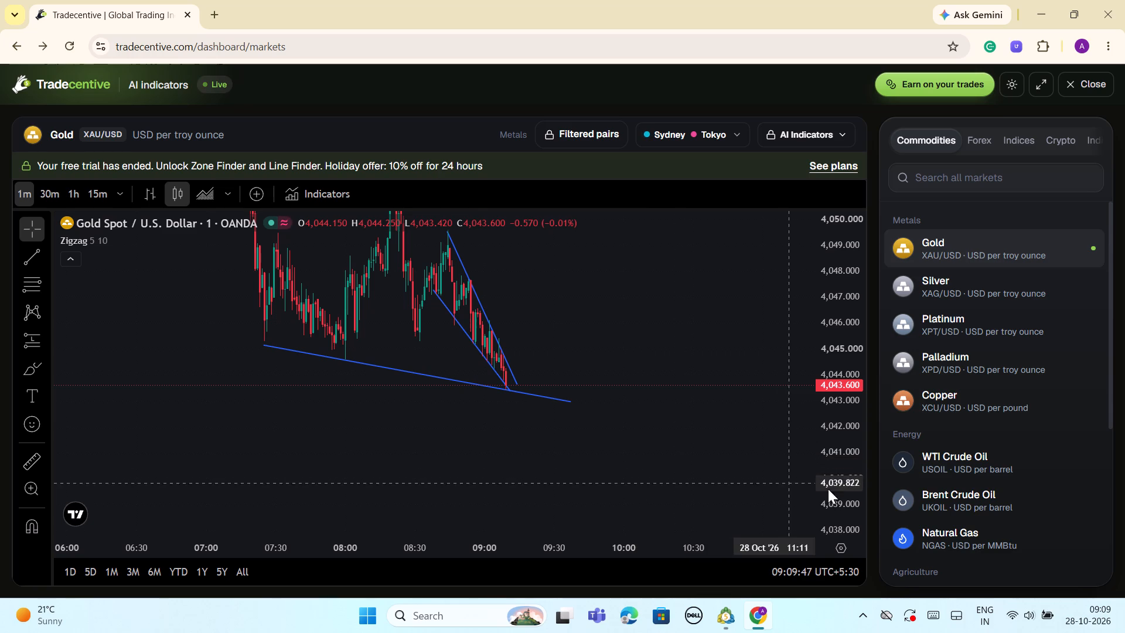
pyautogui.moveTo(840, 500); pyautogui.dragTo(843, 397)
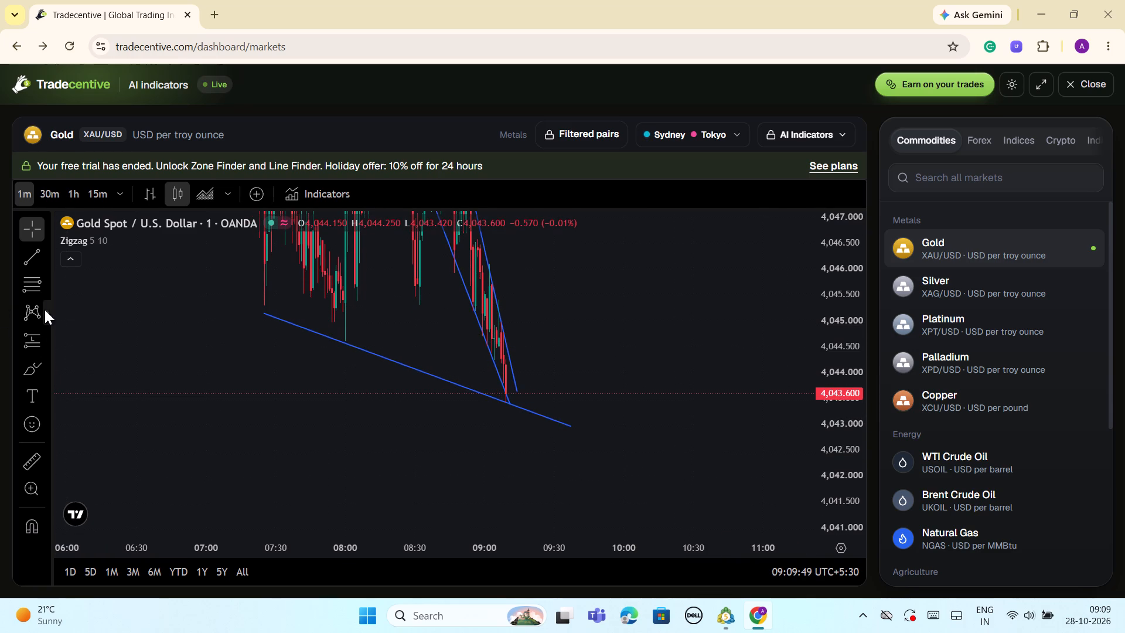
pyautogui.click(44, 340)
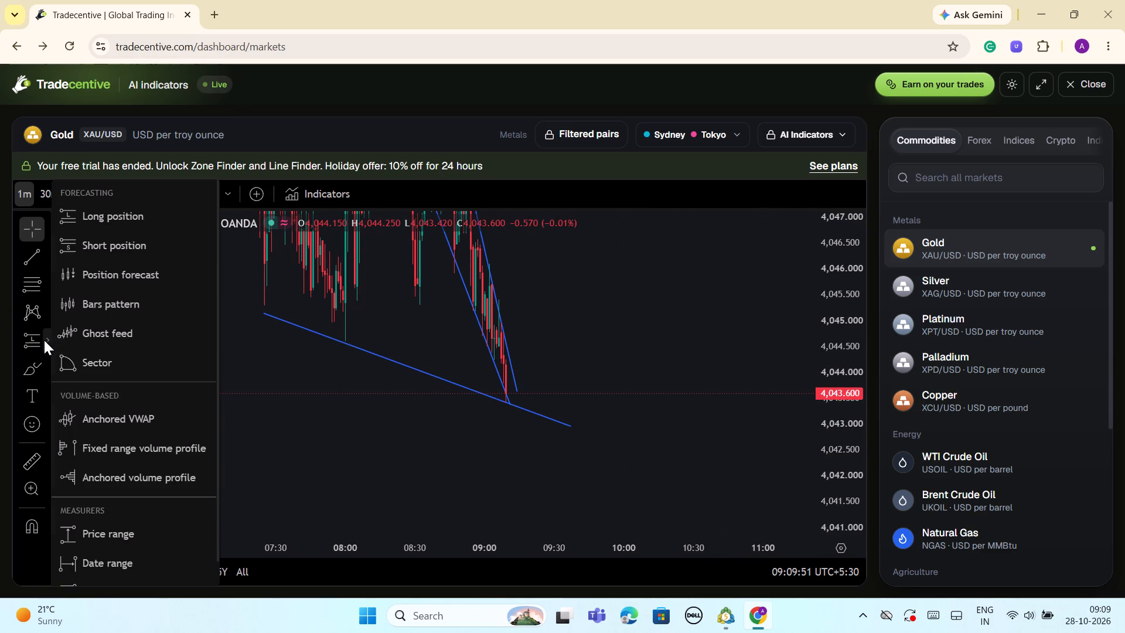
pyautogui.click(111, 216)
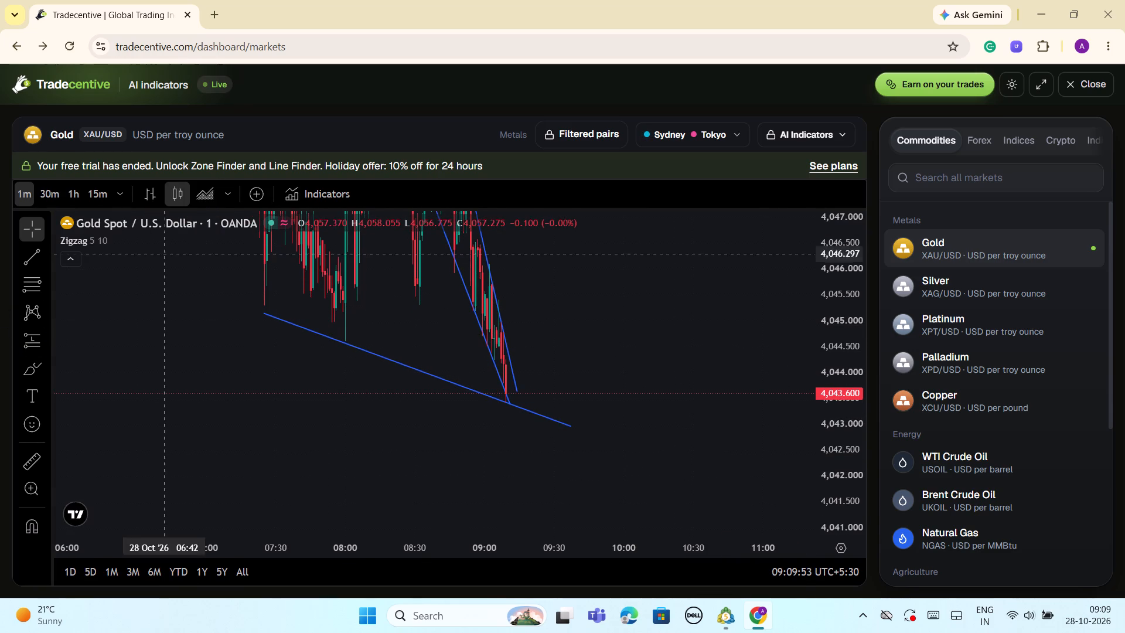
pyautogui.click(506, 402)
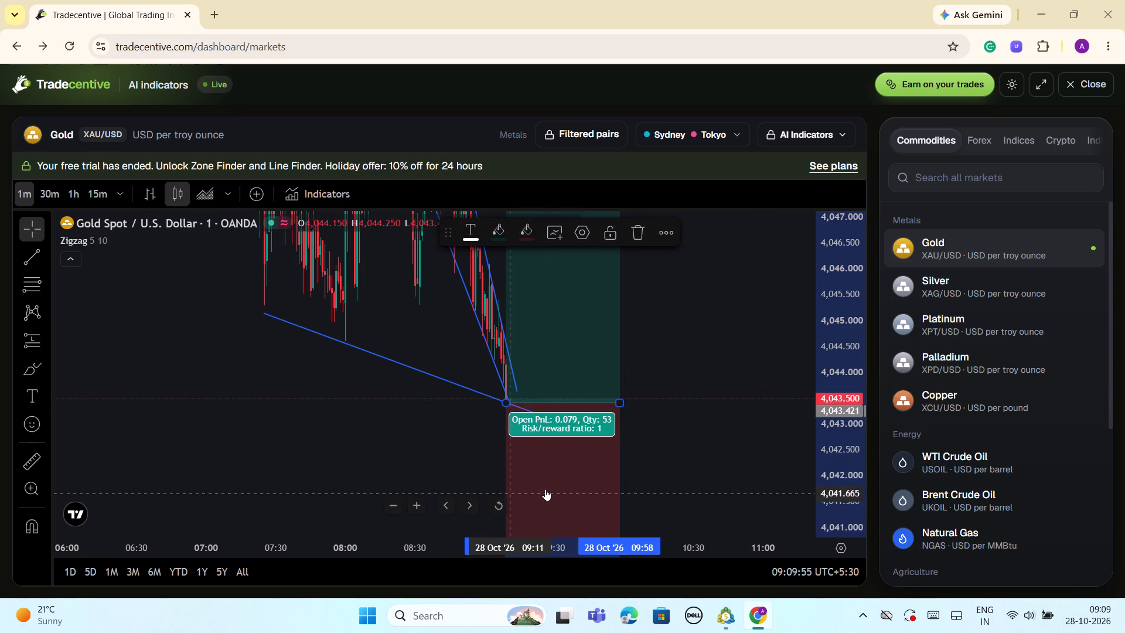
pyautogui.moveTo(834, 288); pyautogui.dragTo(852, 562)
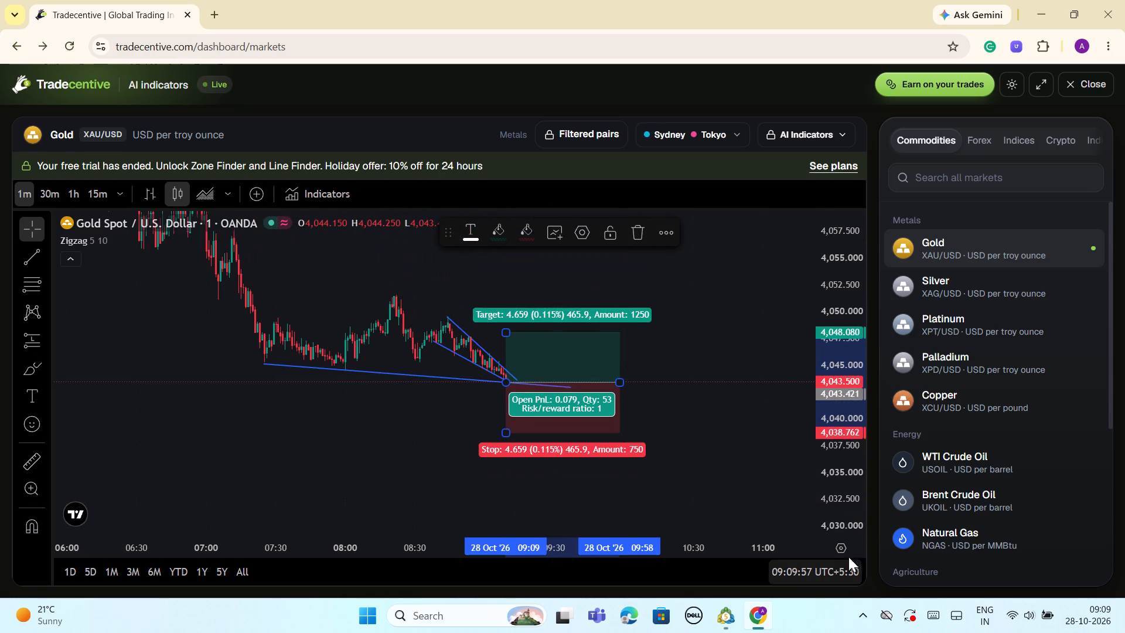
pyautogui.click(727, 367)
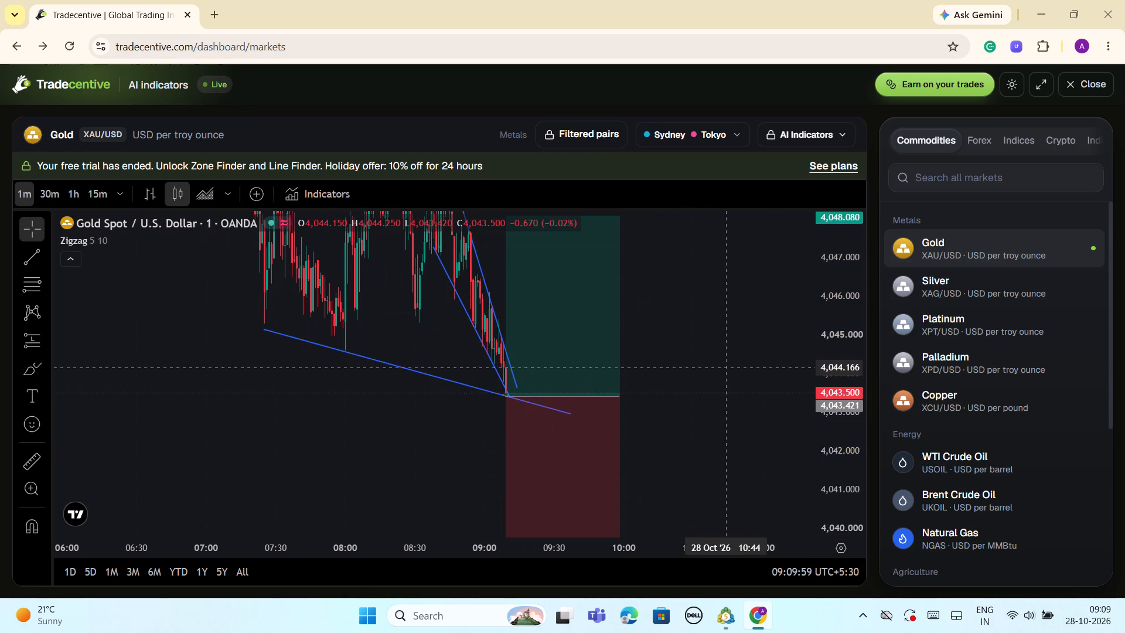
# Tighten the long position's stop level to about 4,042.20.
pyautogui.moveTo(843, 277); pyautogui.dragTo(851, 450)
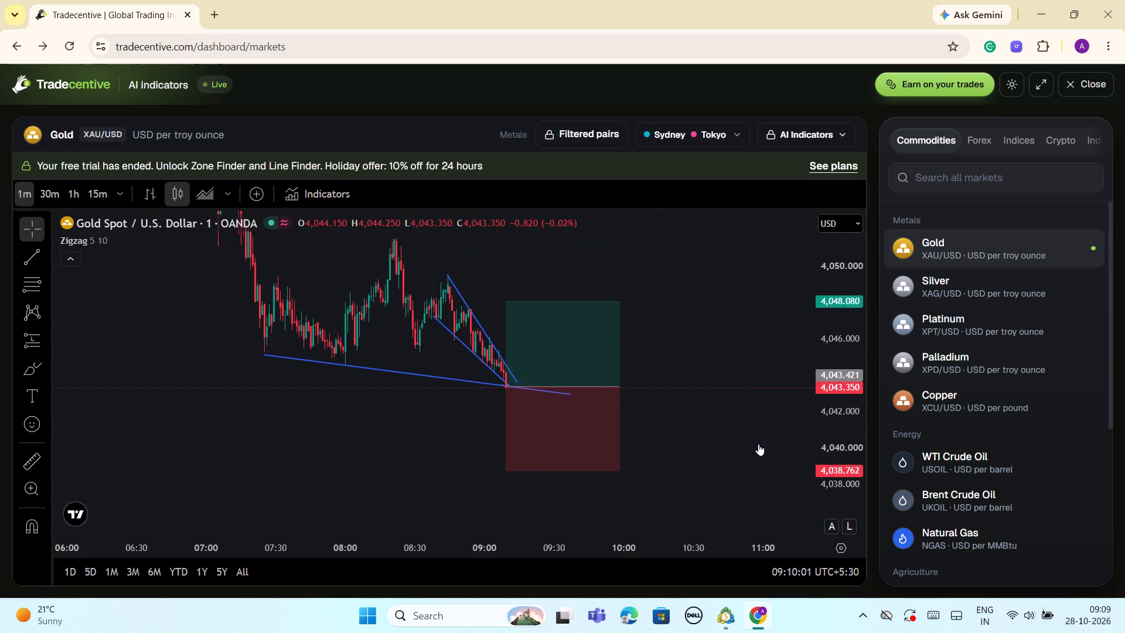
pyautogui.moveTo(505, 471); pyautogui.dragTo(496, 427)
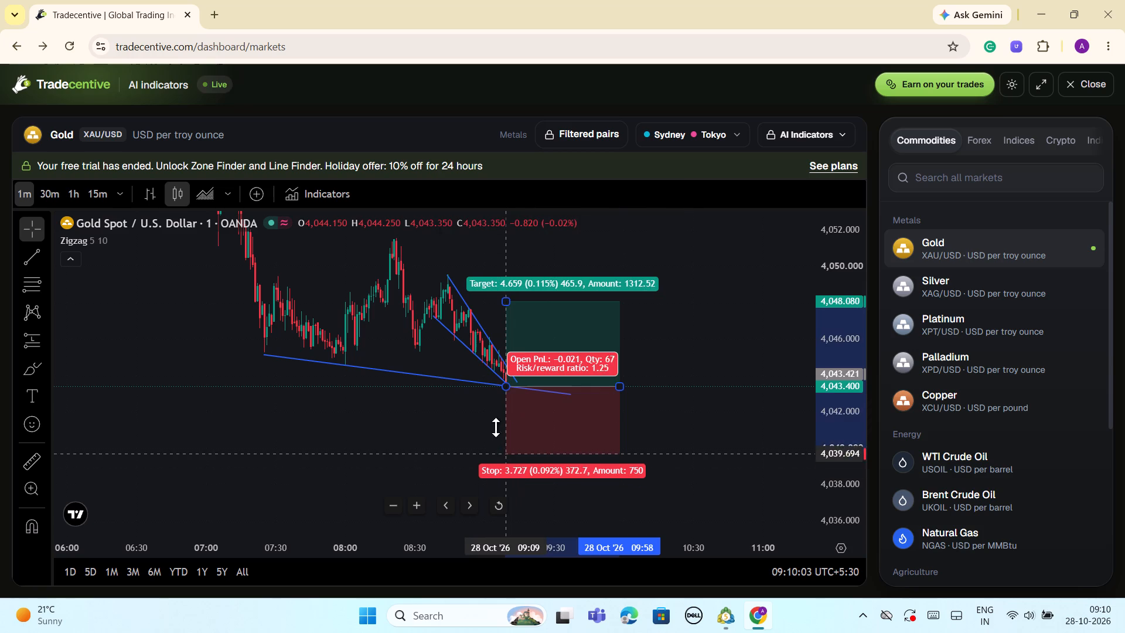
pyautogui.moveTo(496, 427); pyautogui.dragTo(496, 408)
pyautogui.click(461, 432)
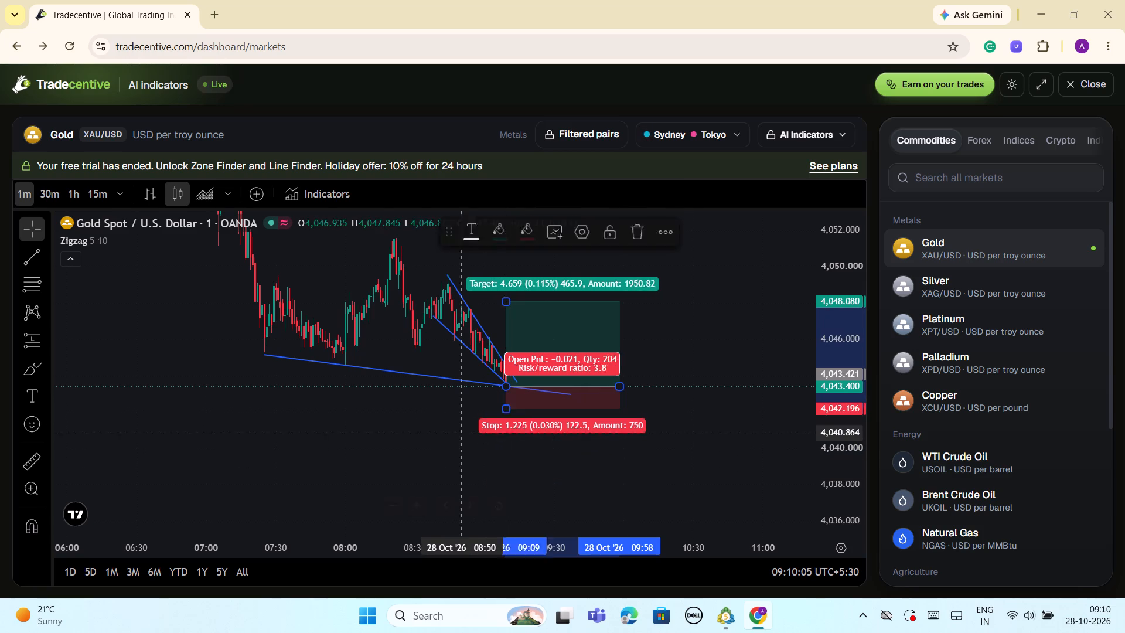
# Draw a descending resistance trend line from the peak at about 4,051.64 at 08:20 to about 4,044.54 at 09:43.
pyautogui.moveTo(418, 440); pyautogui.dragTo(347, 468)
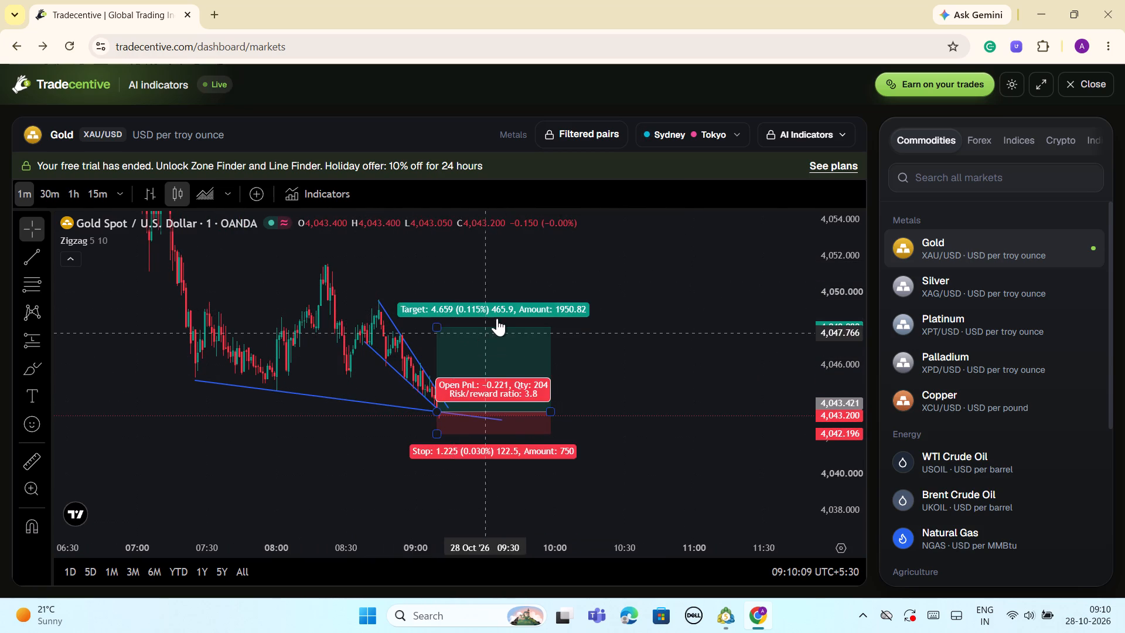
pyautogui.click(35, 263)
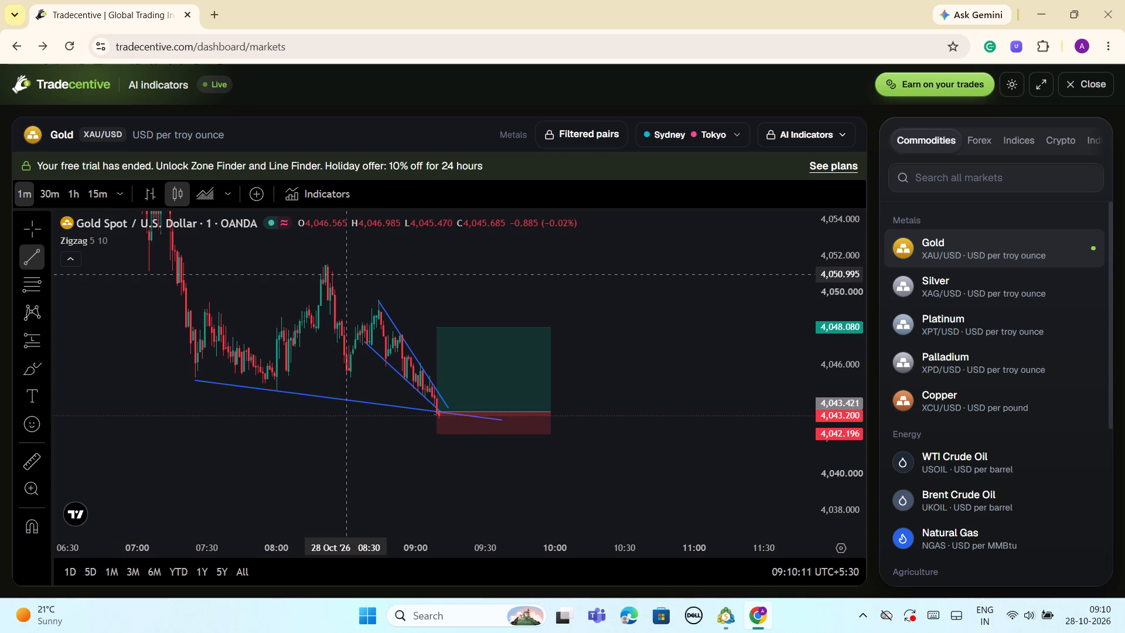
pyautogui.moveTo(323, 263); pyautogui.dragTo(332, 267)
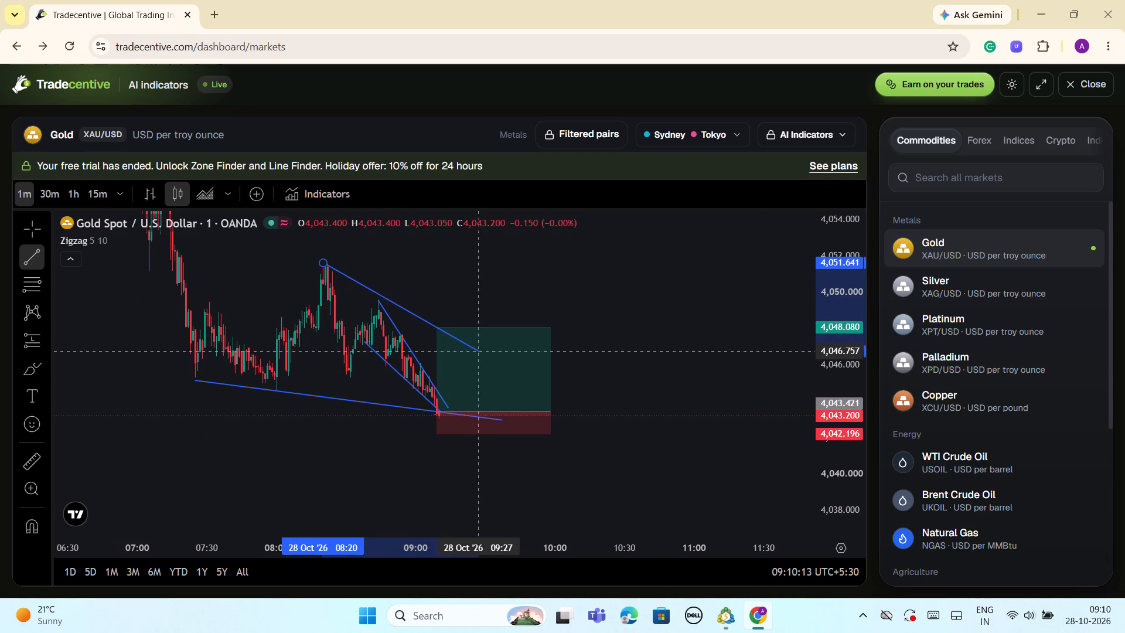
pyautogui.click(516, 392)
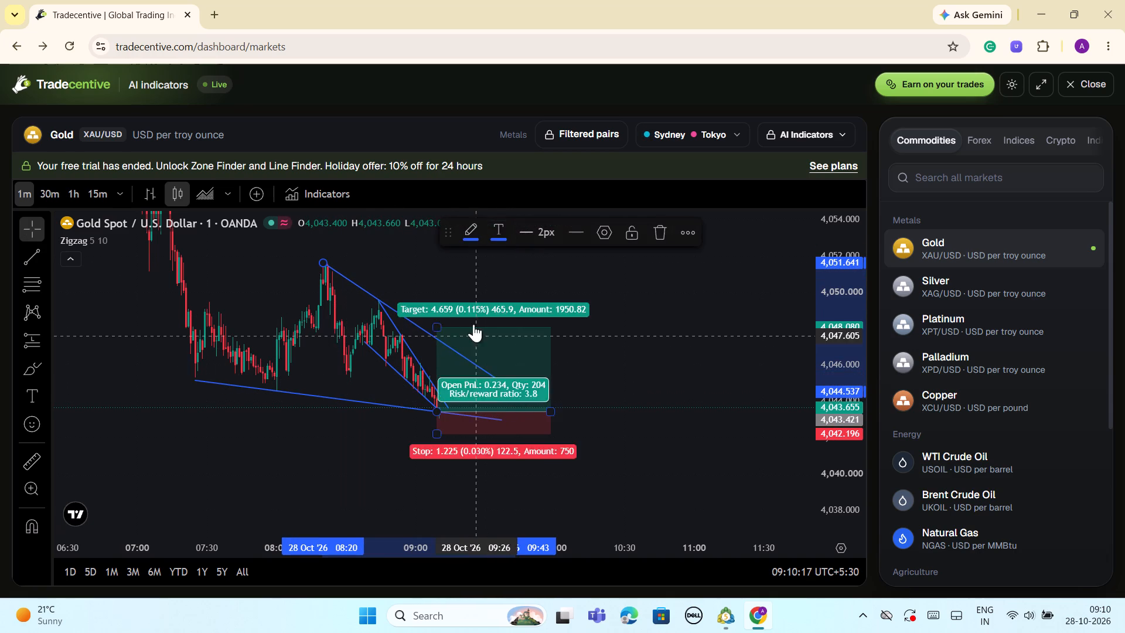
pyautogui.click(459, 314)
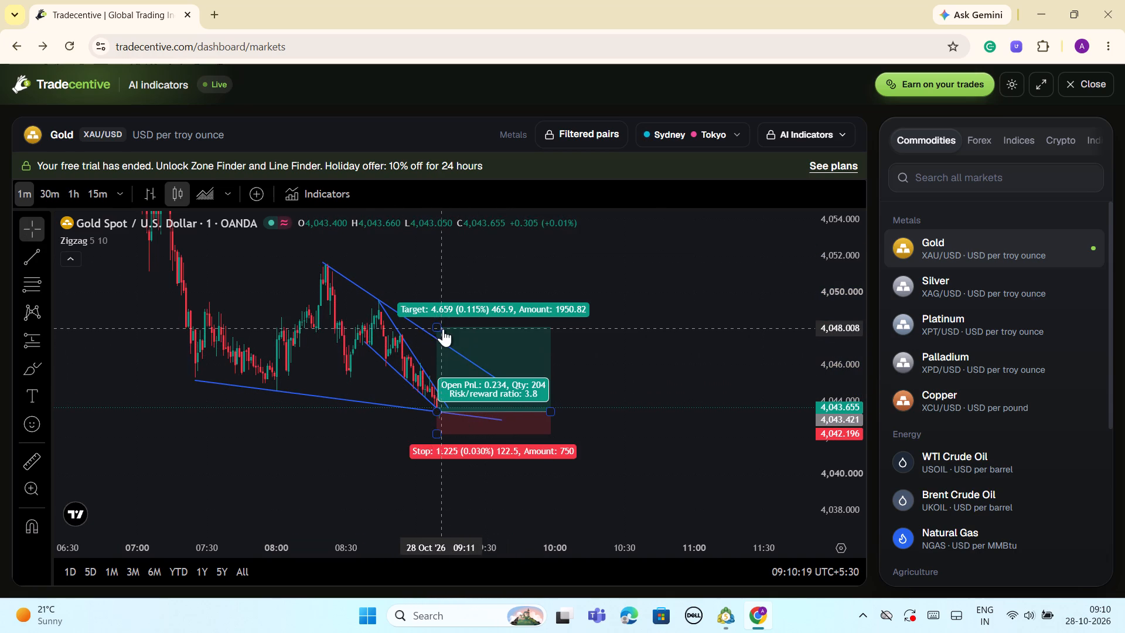
# Lower the long position's target level to about 4,047.00.
pyautogui.moveTo(436, 329); pyautogui.dragTo(432, 362)
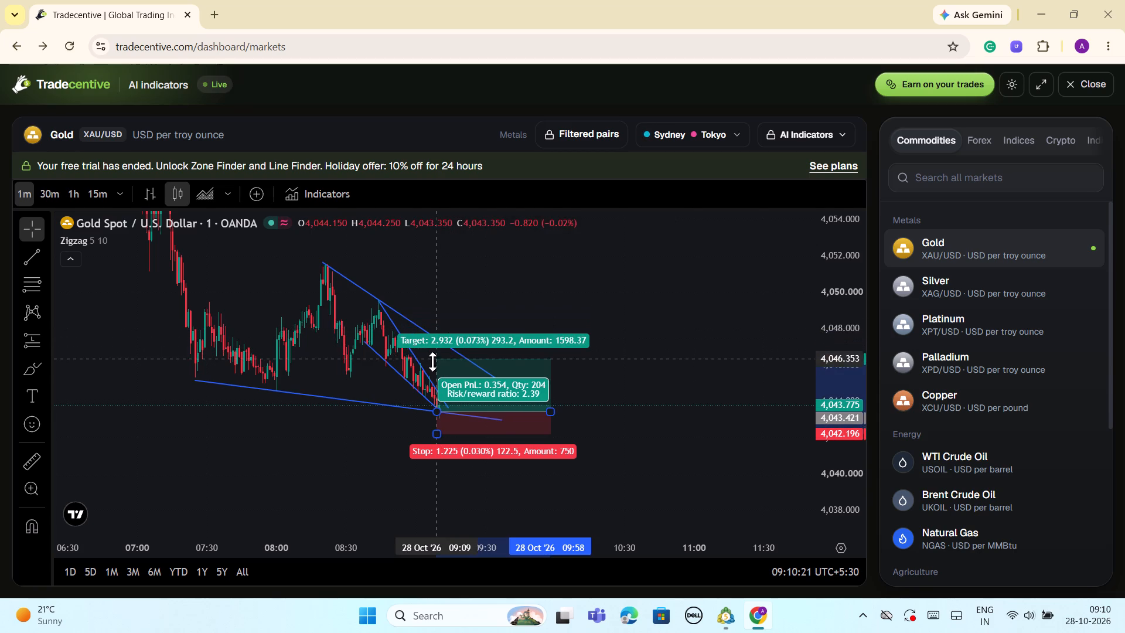
pyautogui.moveTo(432, 362); pyautogui.dragTo(434, 365)
pyautogui.click(560, 295)
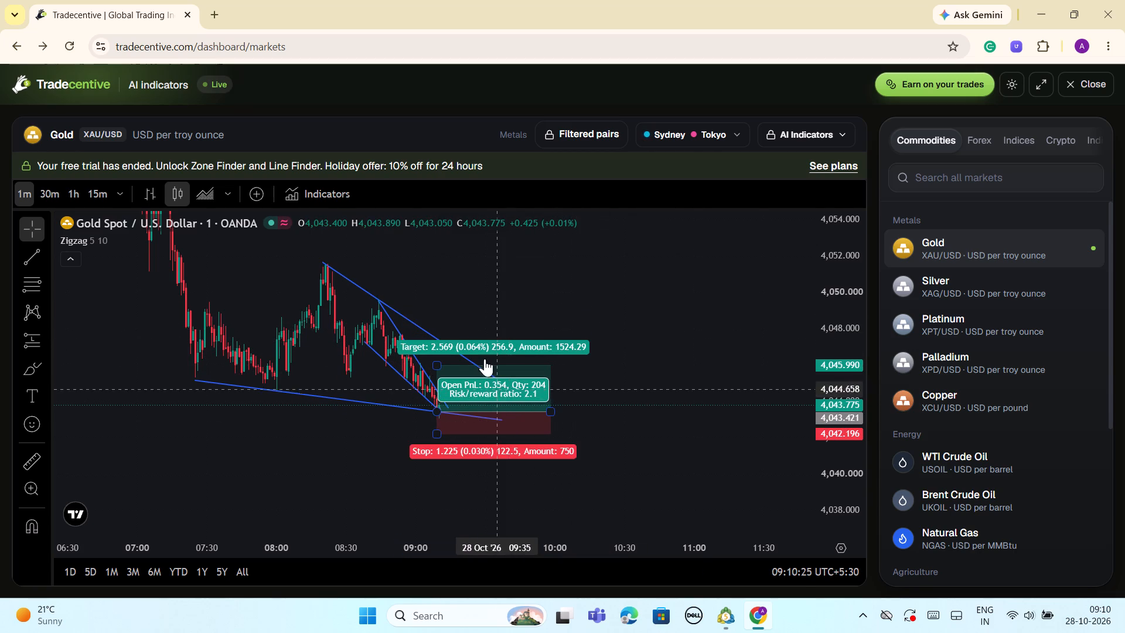
pyautogui.moveTo(434, 363); pyautogui.dragTo(434, 350)
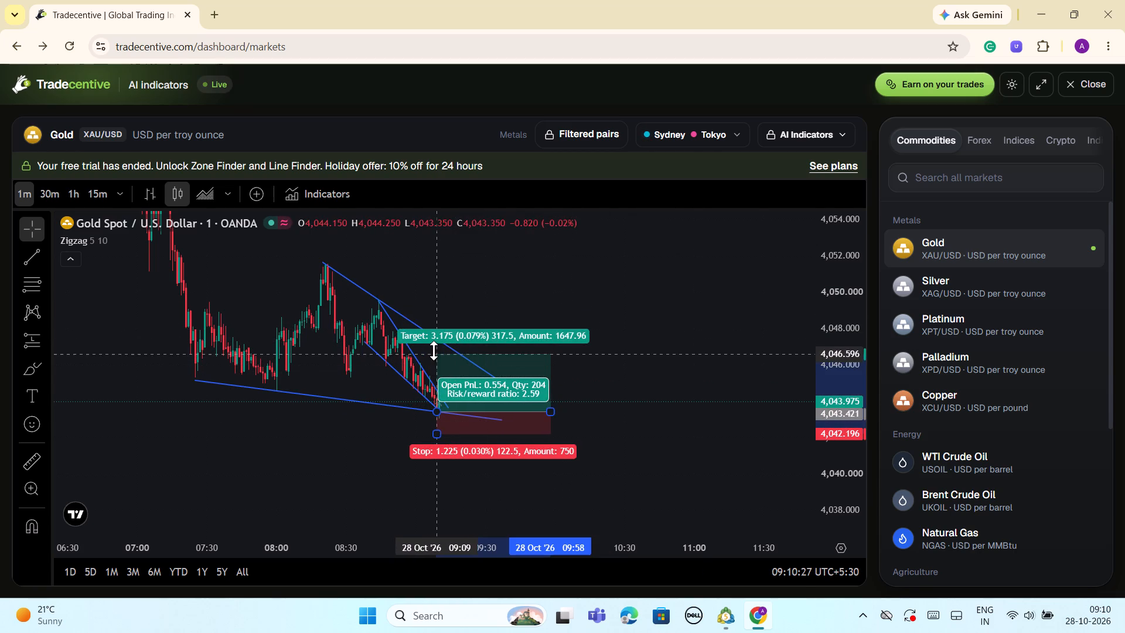
pyautogui.moveTo(434, 350); pyautogui.dragTo(434, 346)
pyautogui.click(547, 285)
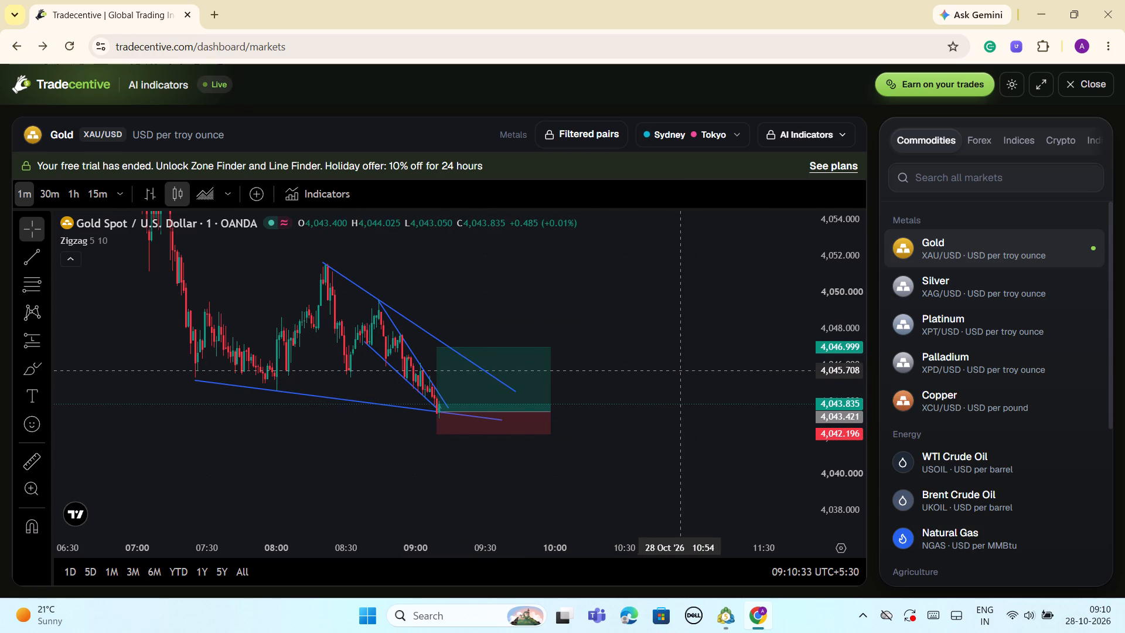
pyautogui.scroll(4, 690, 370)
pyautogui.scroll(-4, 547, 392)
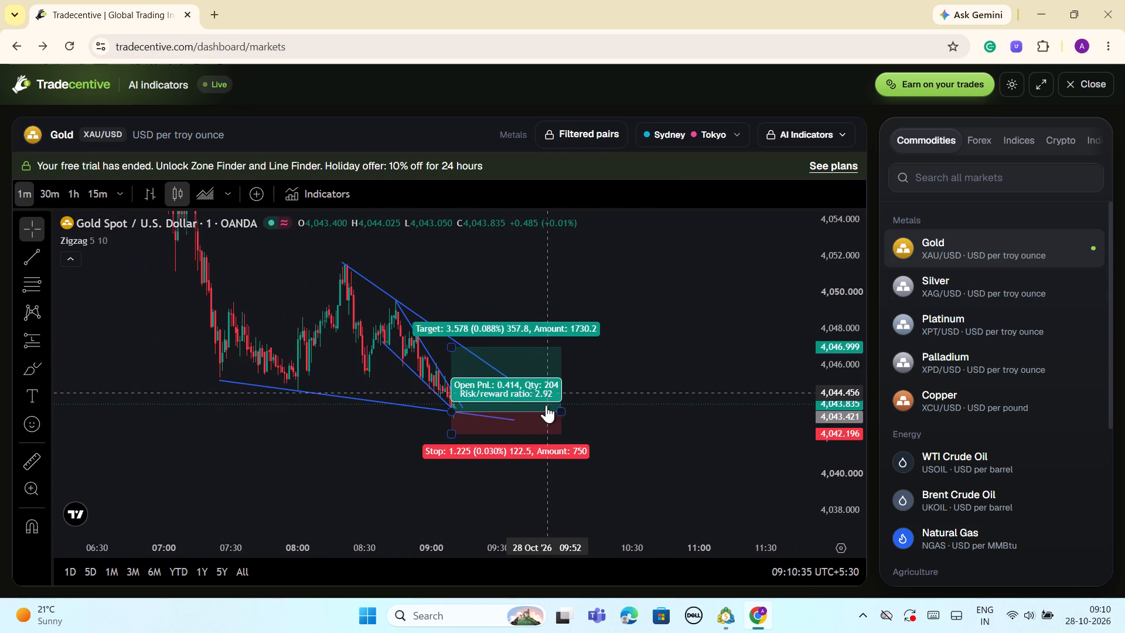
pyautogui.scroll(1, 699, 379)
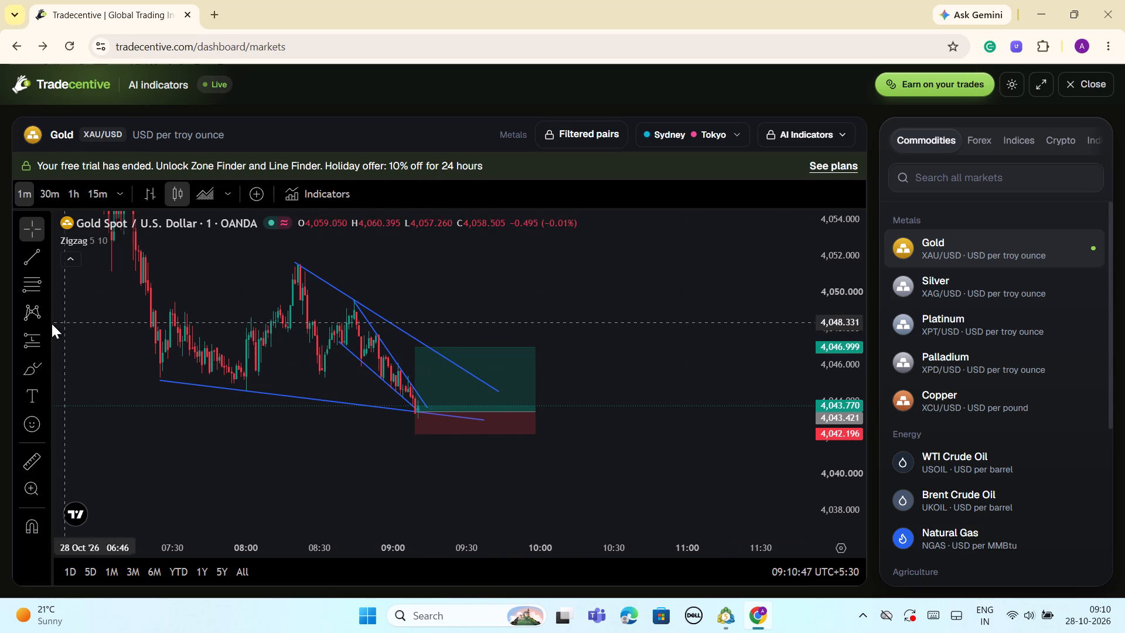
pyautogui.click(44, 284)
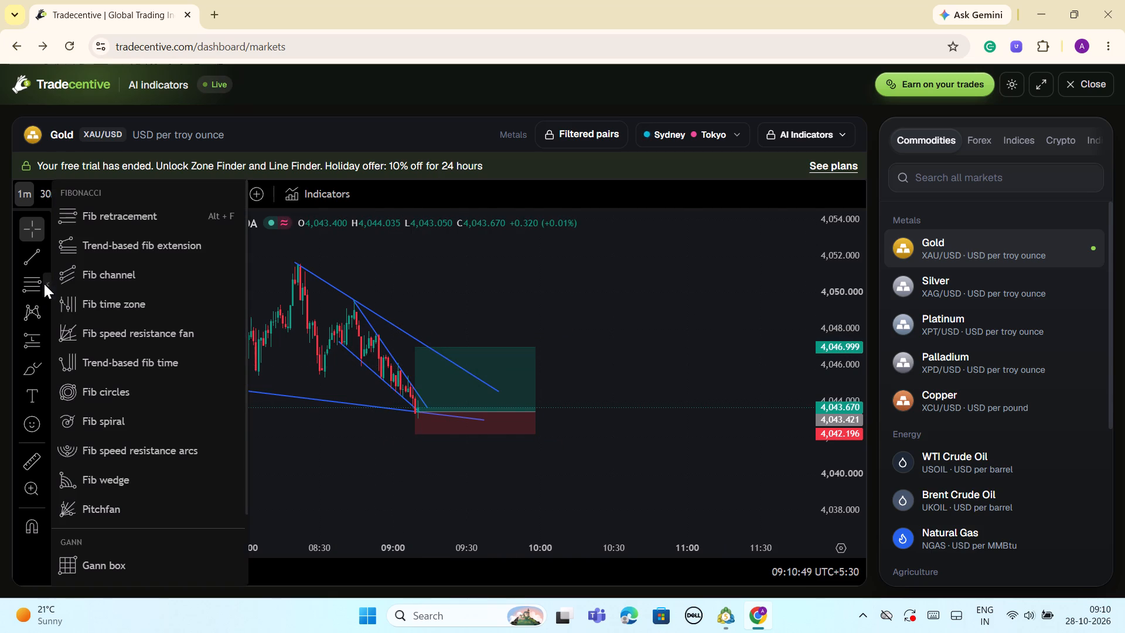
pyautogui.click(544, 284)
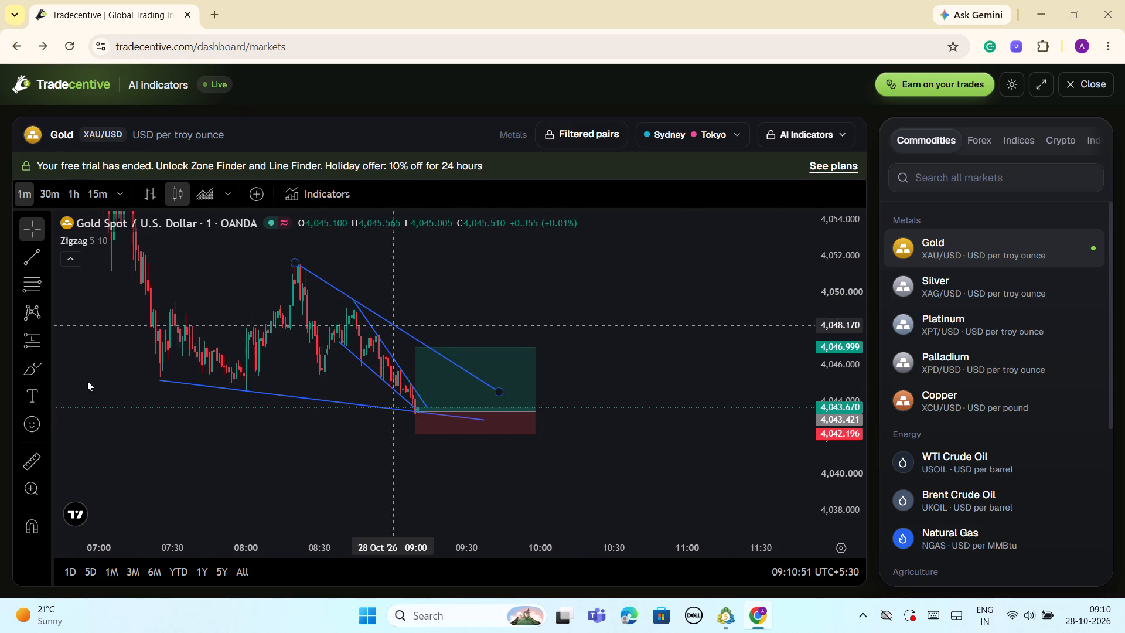
# Draw a thin rectangle zone near the long position's target, starting at 08:54 and spanning about 4,047.12 to 4,046.6.
pyautogui.click(40, 363)
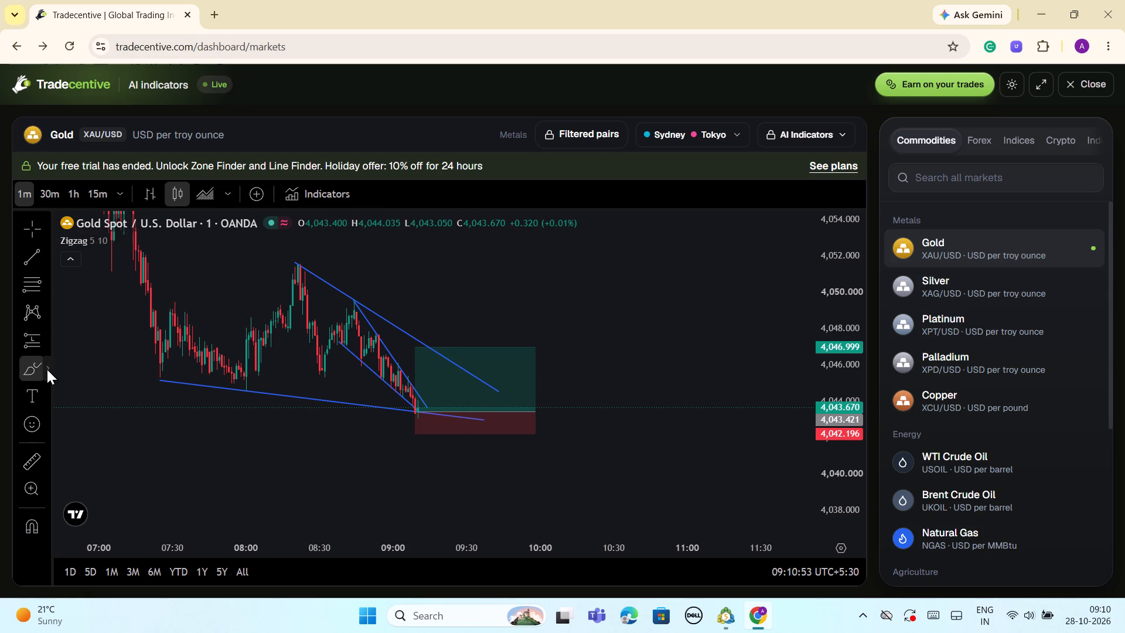
pyautogui.click(46, 369)
pyautogui.click(121, 441)
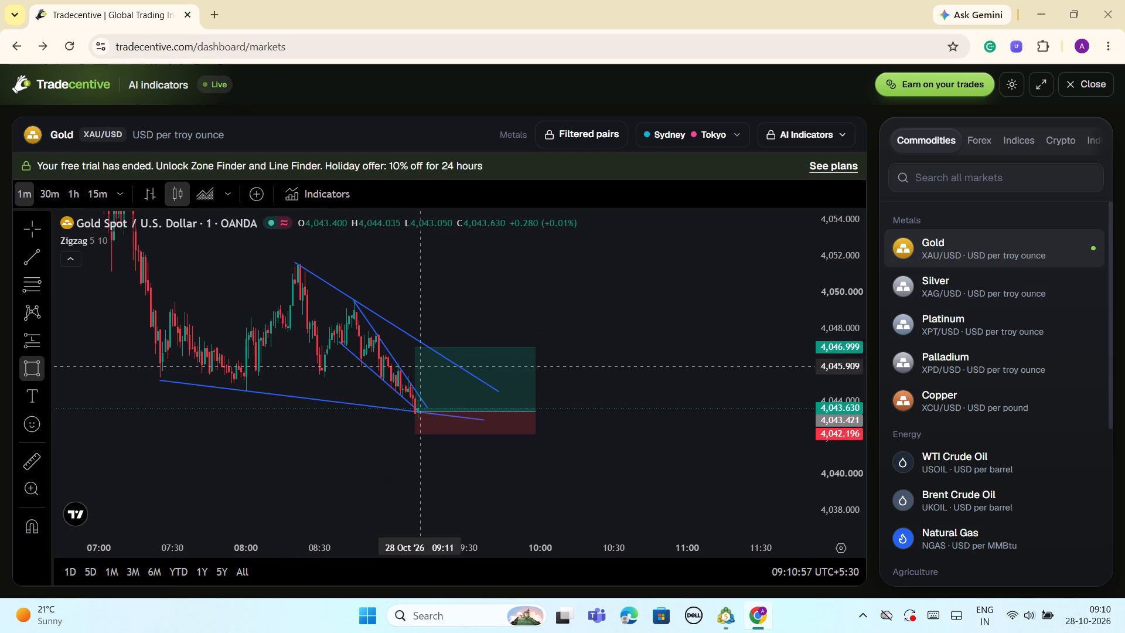
pyautogui.click(378, 345)
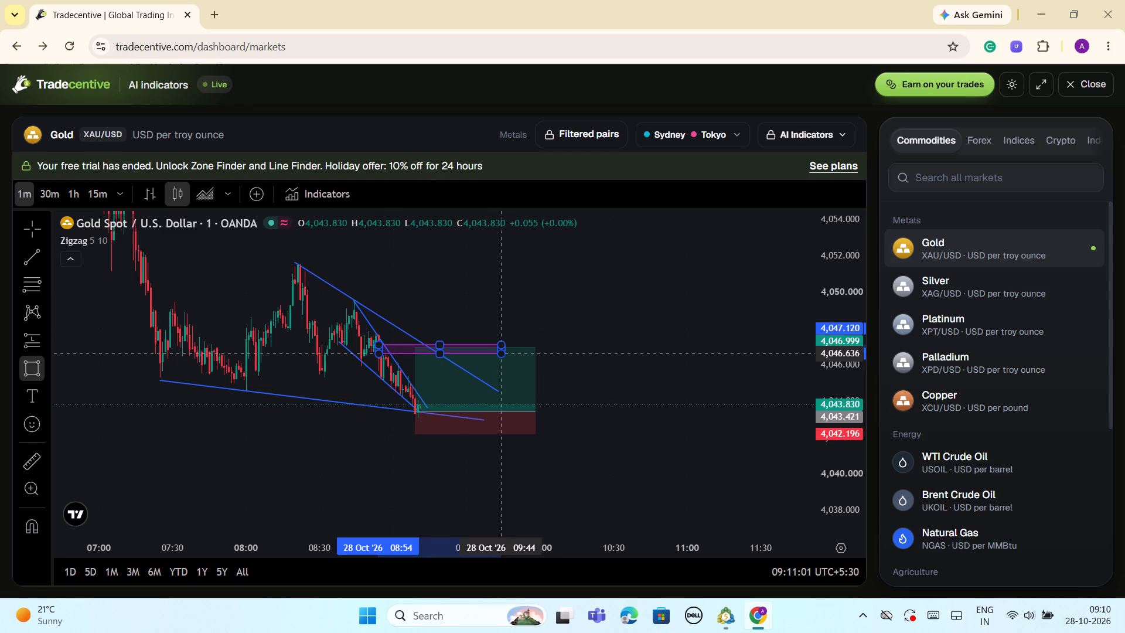
pyautogui.click(514, 355)
pyautogui.click(531, 291)
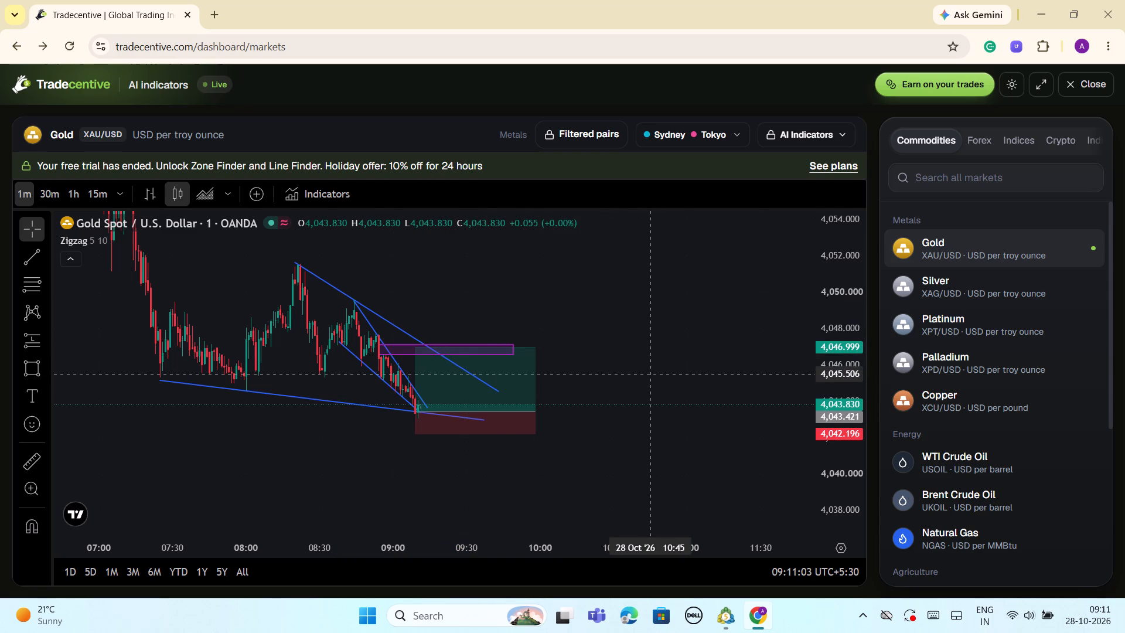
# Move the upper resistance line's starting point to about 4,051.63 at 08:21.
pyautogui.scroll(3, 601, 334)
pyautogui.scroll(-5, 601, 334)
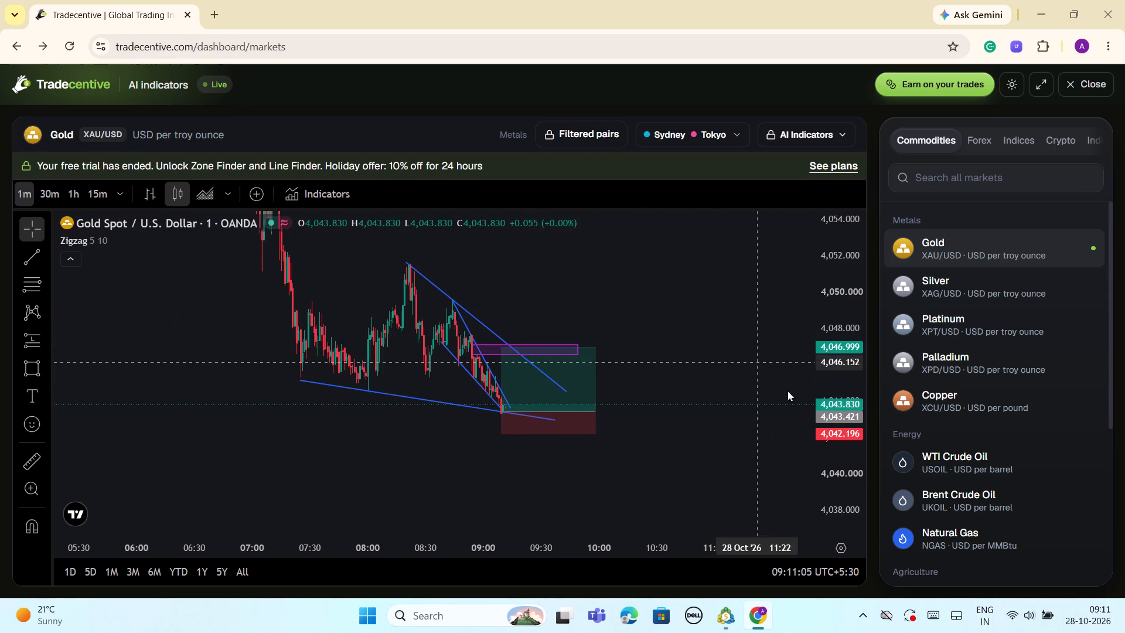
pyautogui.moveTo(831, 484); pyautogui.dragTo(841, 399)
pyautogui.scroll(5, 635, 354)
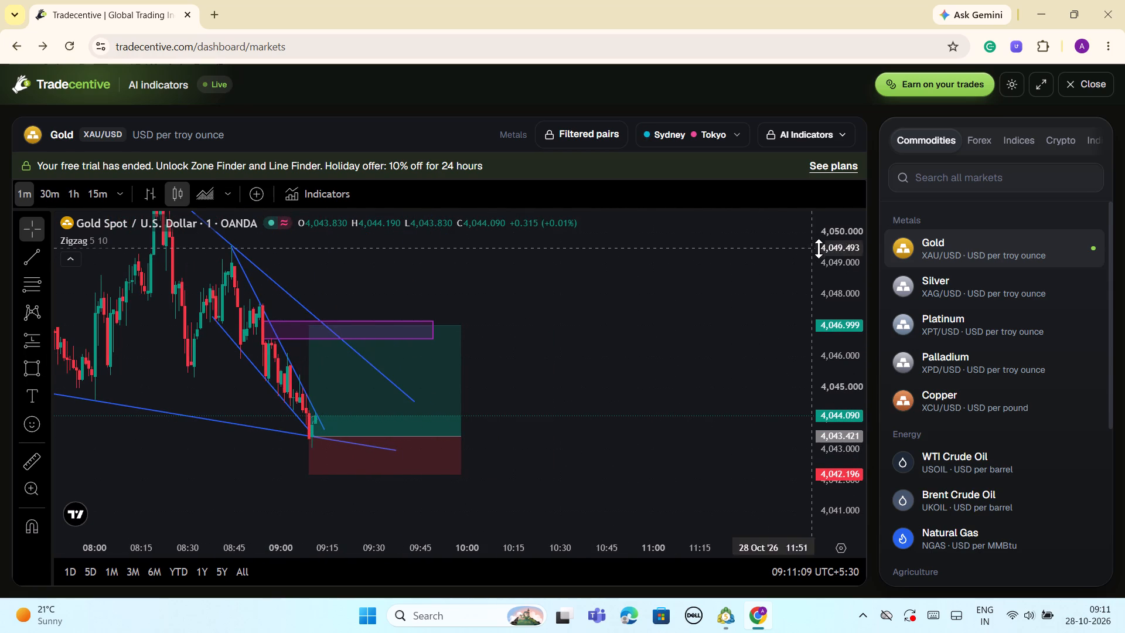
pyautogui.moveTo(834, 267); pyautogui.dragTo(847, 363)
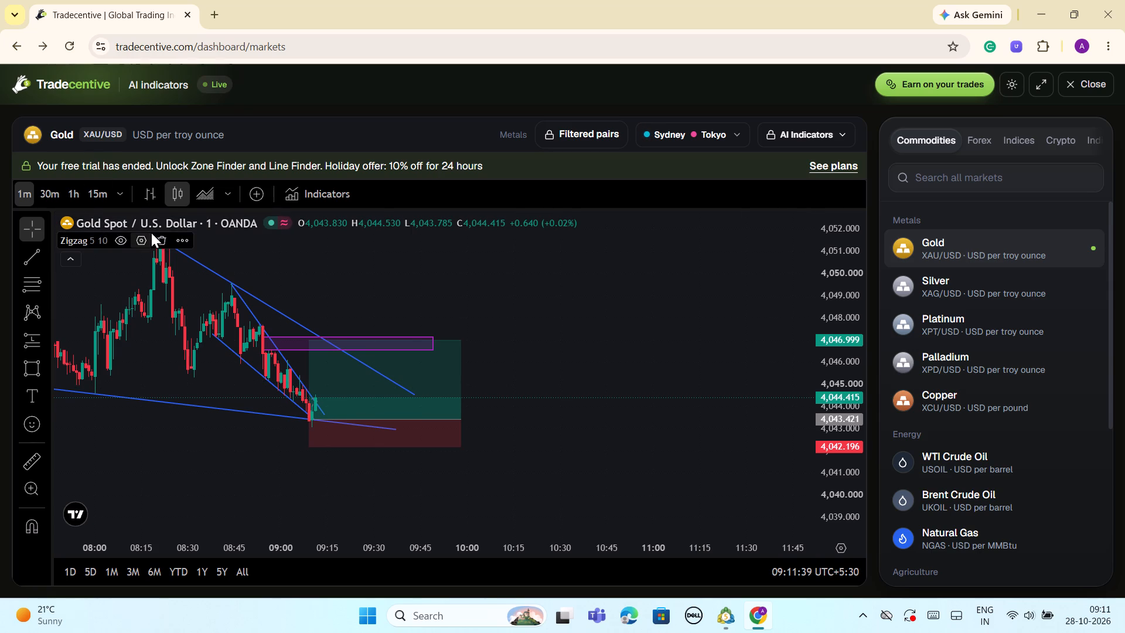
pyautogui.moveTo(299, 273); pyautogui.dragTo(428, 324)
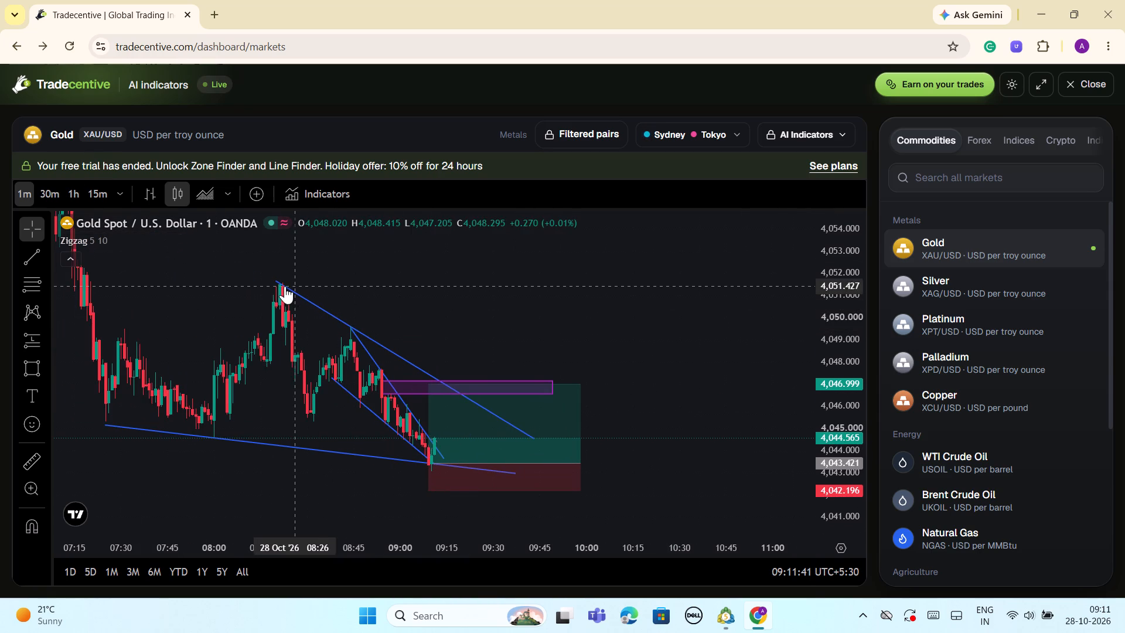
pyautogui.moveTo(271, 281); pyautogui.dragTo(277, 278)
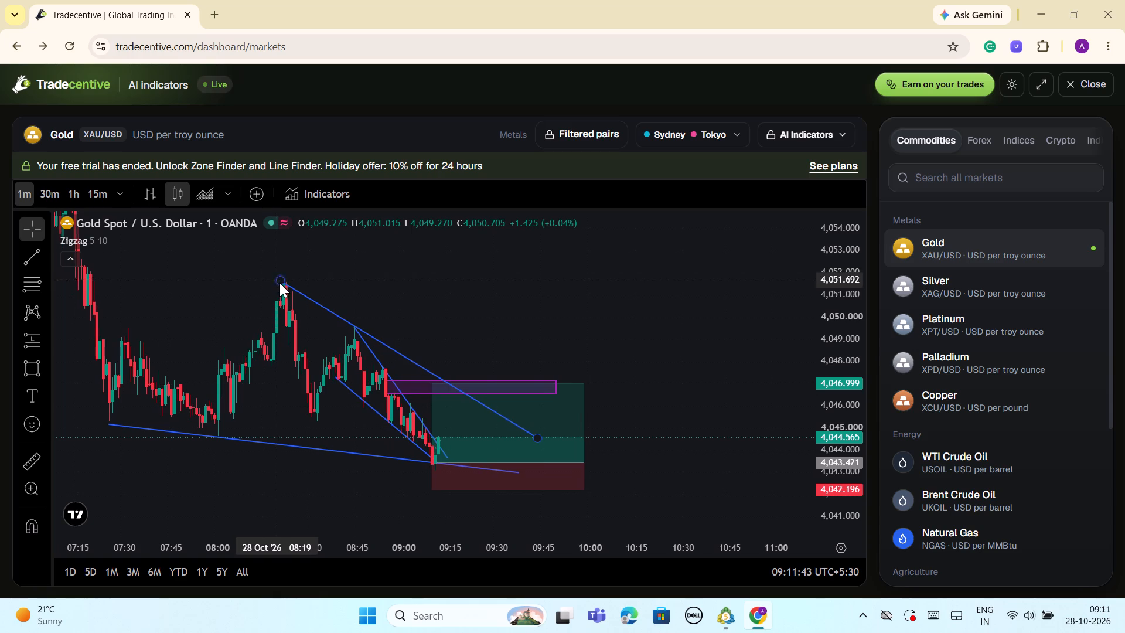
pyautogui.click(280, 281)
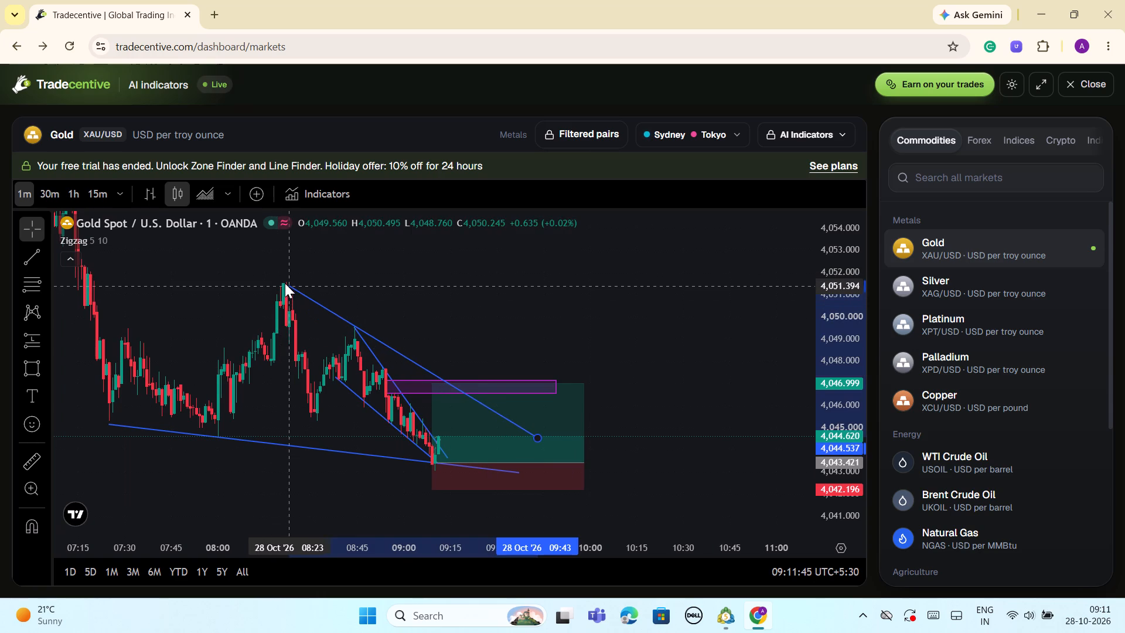
# Move the upper resistance line's later endpoint to about 4,045.18 at 09:34.
pyautogui.scroll(1, 625, 394)
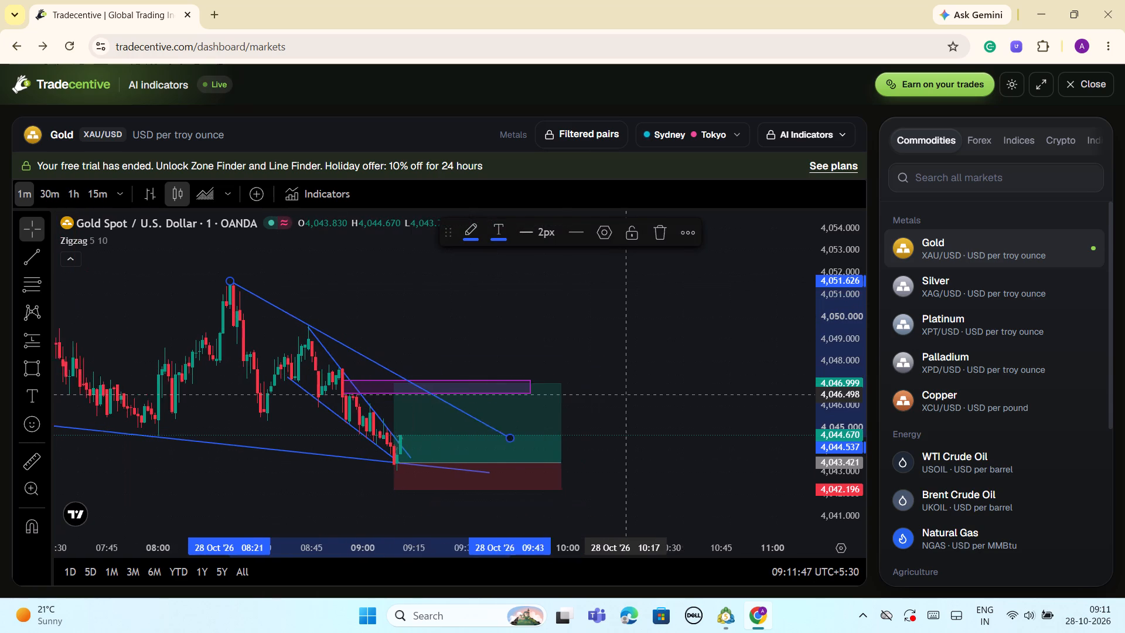
pyautogui.scroll(2, 625, 394)
pyautogui.moveTo(316, 341); pyautogui.dragTo(390, 322)
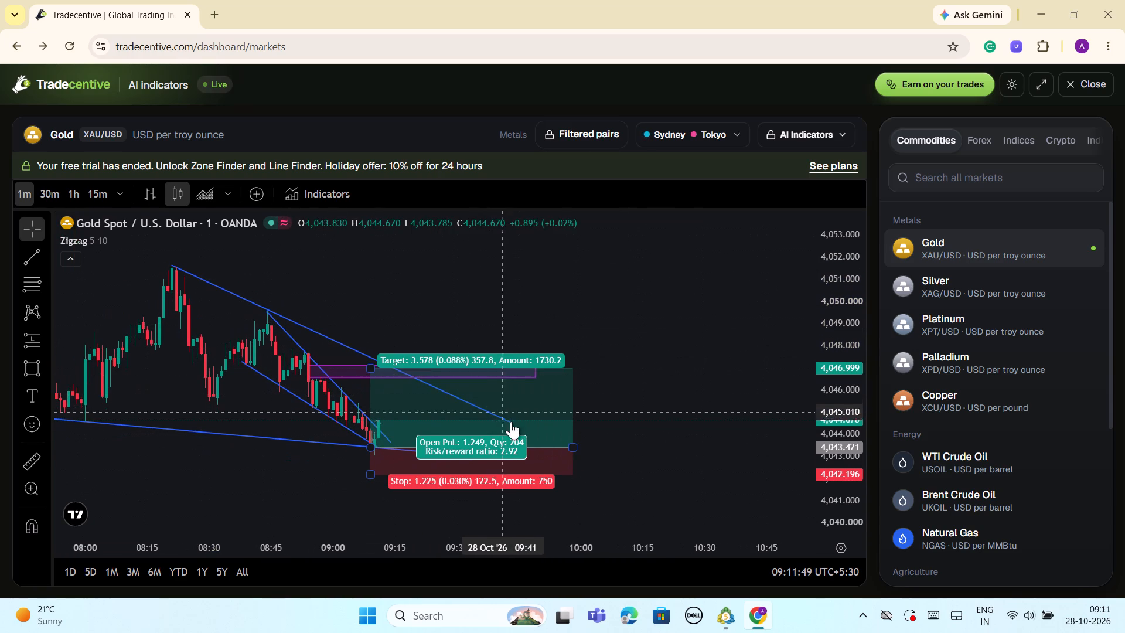
pyautogui.moveTo(510, 423); pyautogui.dragTo(473, 409)
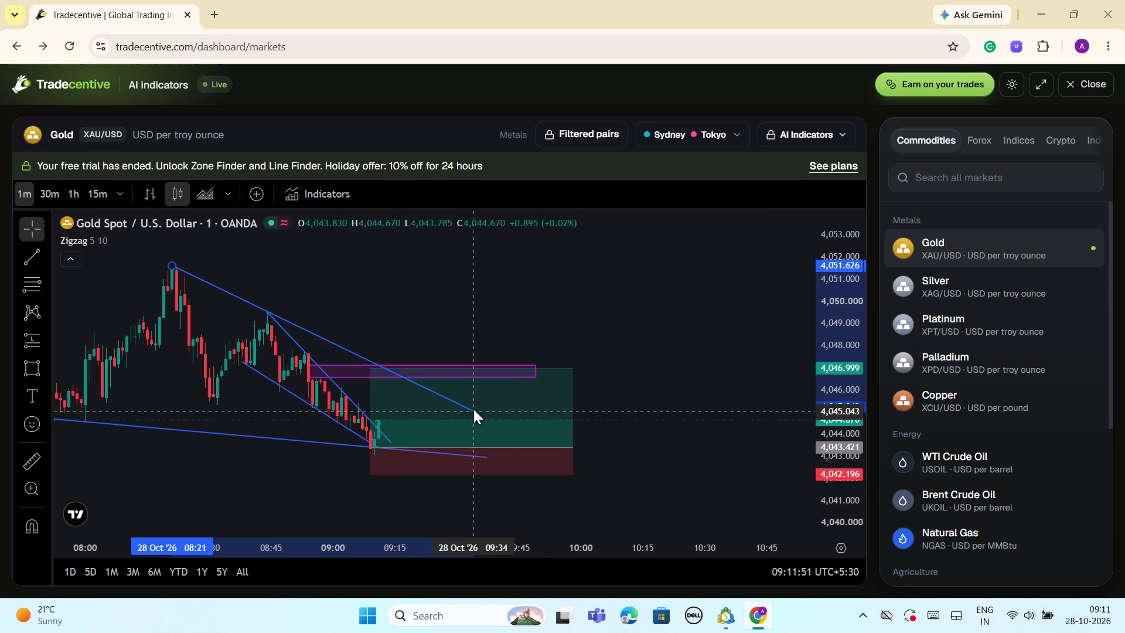
pyautogui.moveTo(473, 409); pyautogui.dragTo(472, 408)
pyautogui.click(425, 314)
# Extend the upper resistance line's starting point back to about 4,058.08 at 07:09, above the earlier swing high.
pyautogui.scroll(-2, 420, 304)
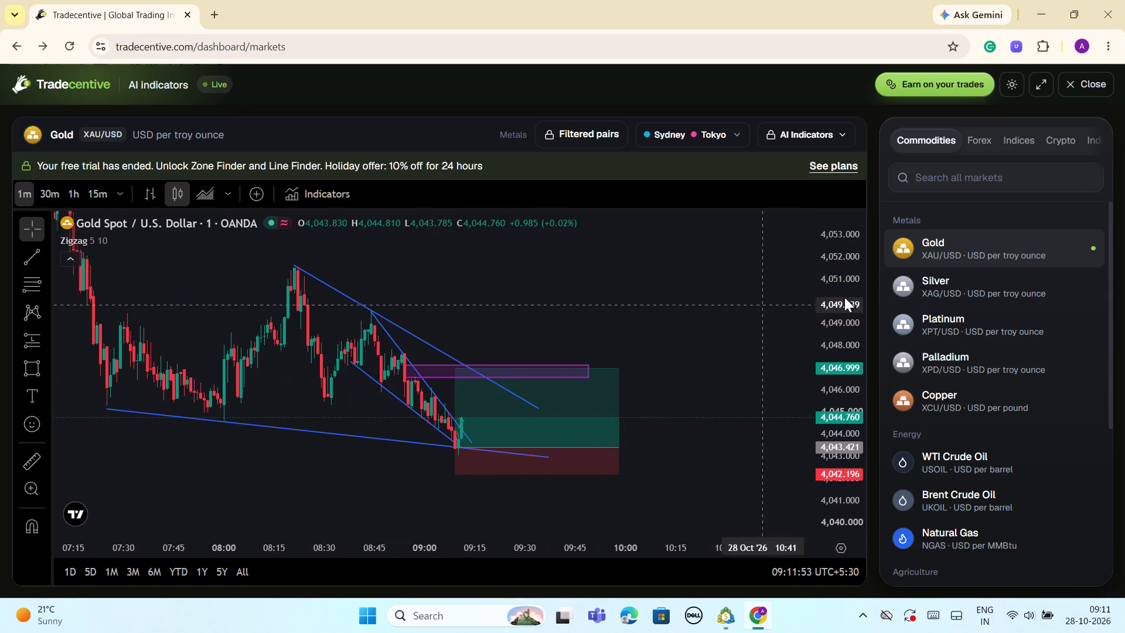
pyautogui.moveTo(855, 278); pyautogui.dragTo(871, 397)
pyautogui.scroll(-2, 381, 490)
pyautogui.moveTo(384, 477); pyautogui.dragTo(401, 509)
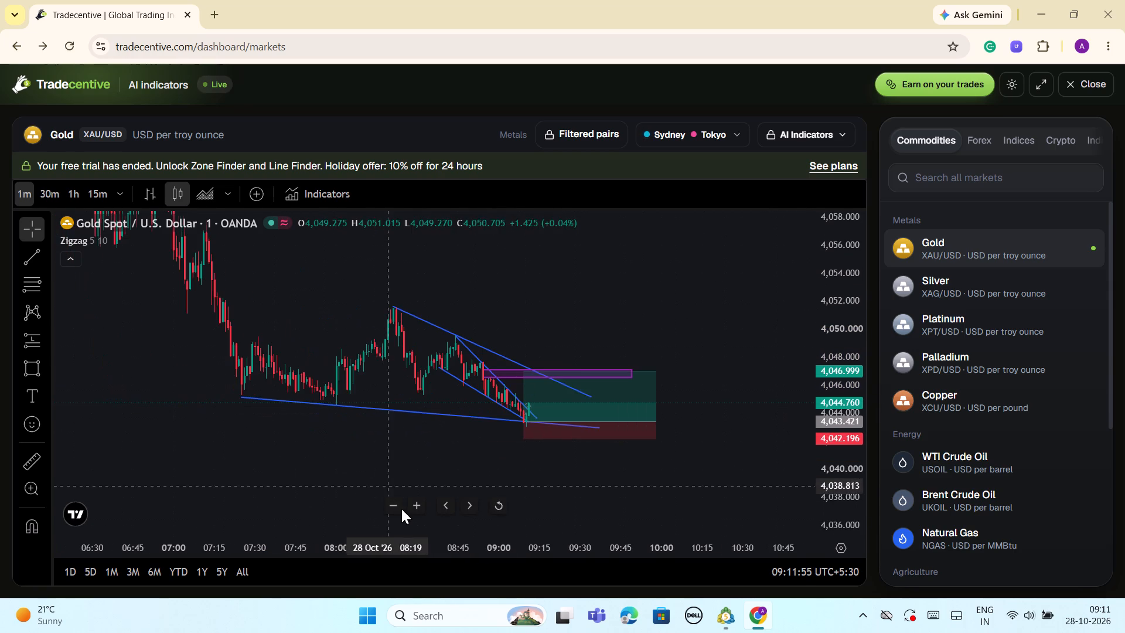
pyautogui.moveTo(401, 509); pyautogui.dragTo(486, 535)
pyautogui.moveTo(826, 279); pyautogui.dragTo(841, 408)
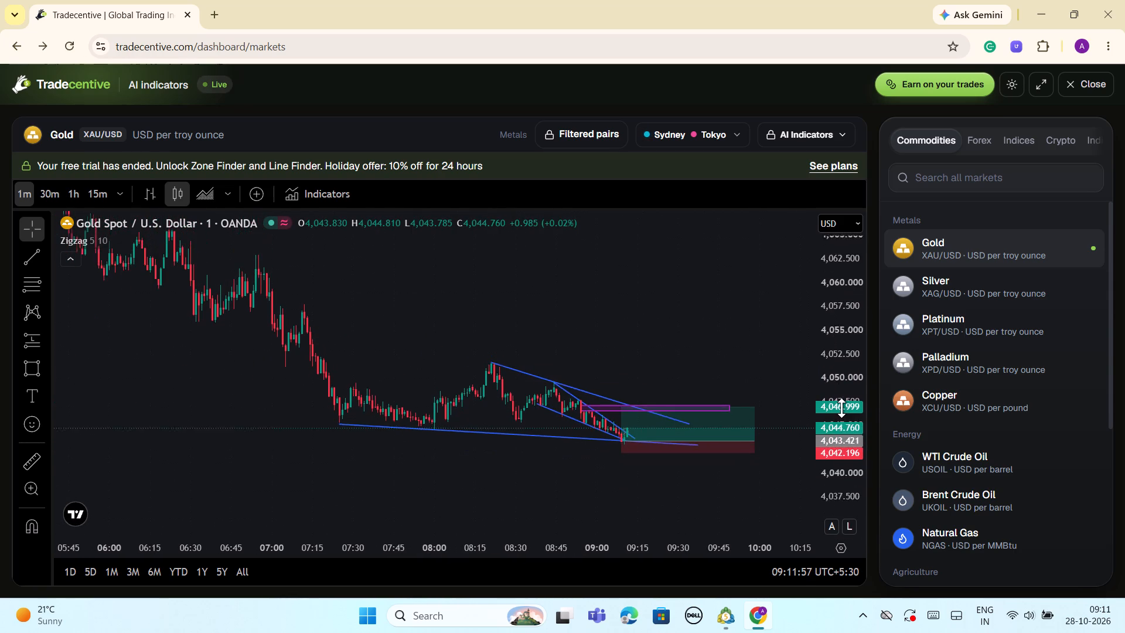
pyautogui.moveTo(841, 408); pyautogui.dragTo(830, 373)
pyautogui.scroll(-2, 589, 330)
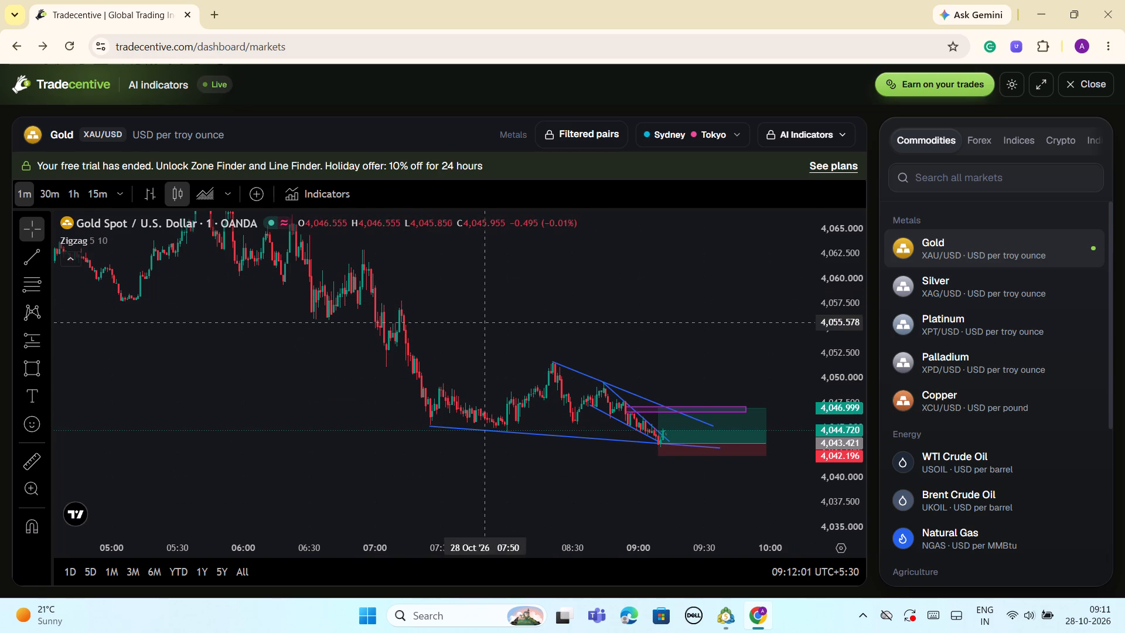
pyautogui.moveTo(553, 359); pyautogui.dragTo(456, 321)
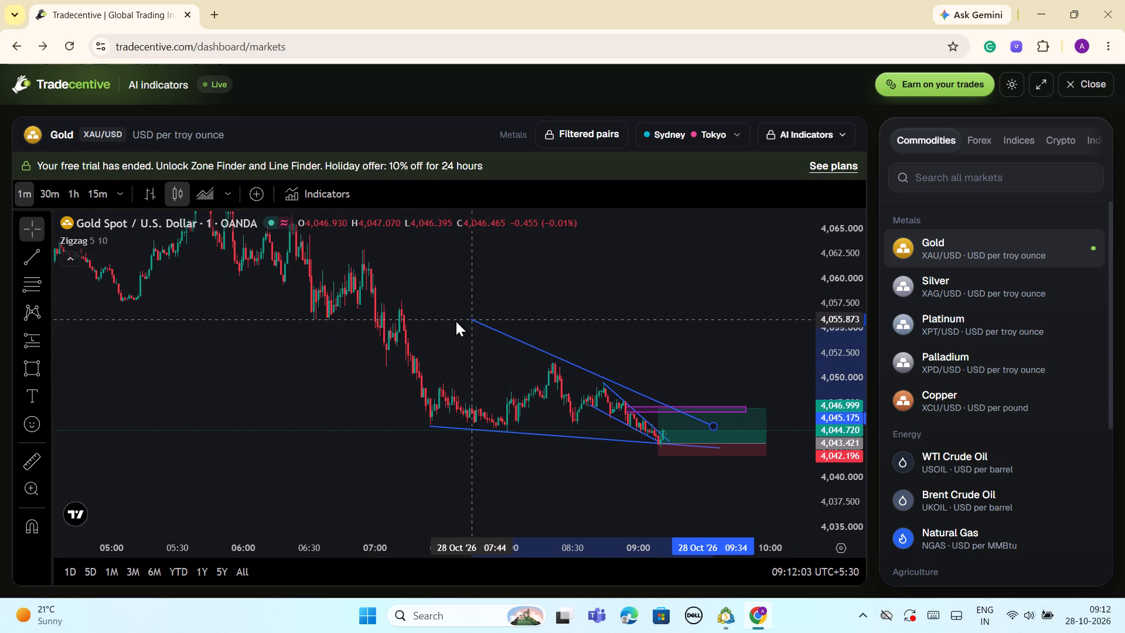
pyautogui.moveTo(456, 321); pyautogui.dragTo(399, 301)
pyautogui.click(399, 301)
pyautogui.click(451, 279)
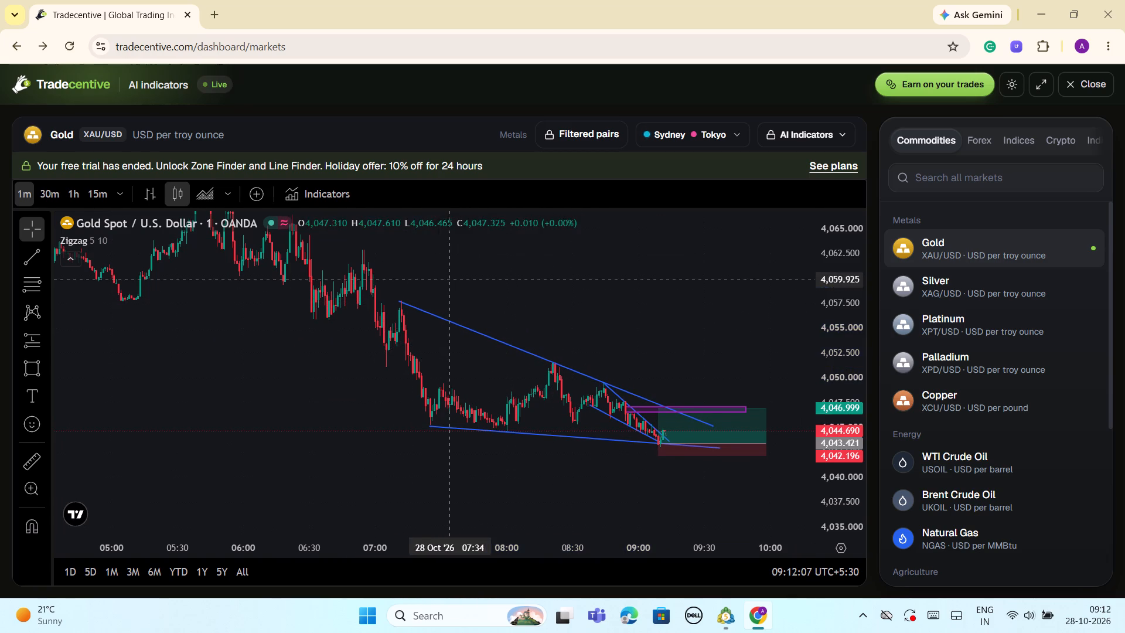
pyautogui.click(395, 301)
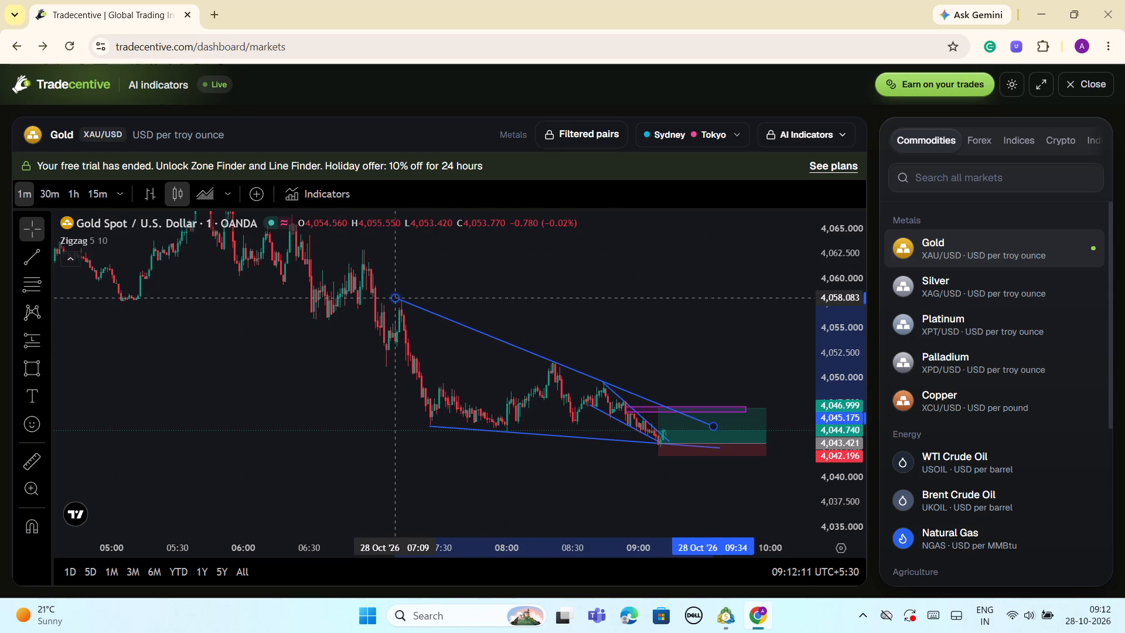
pyautogui.click(567, 316)
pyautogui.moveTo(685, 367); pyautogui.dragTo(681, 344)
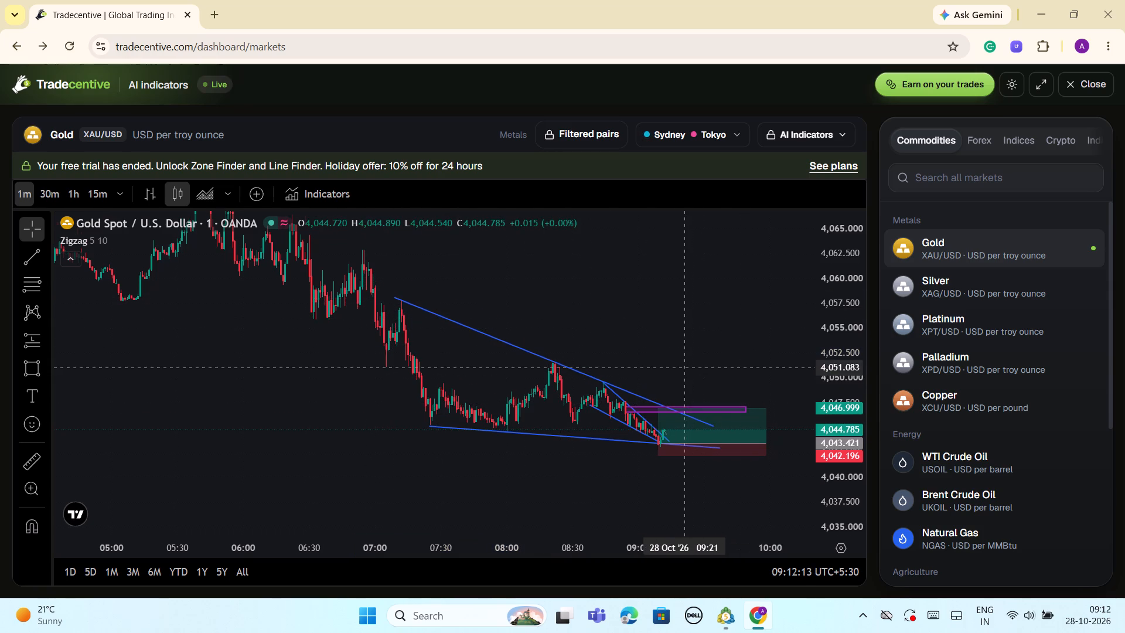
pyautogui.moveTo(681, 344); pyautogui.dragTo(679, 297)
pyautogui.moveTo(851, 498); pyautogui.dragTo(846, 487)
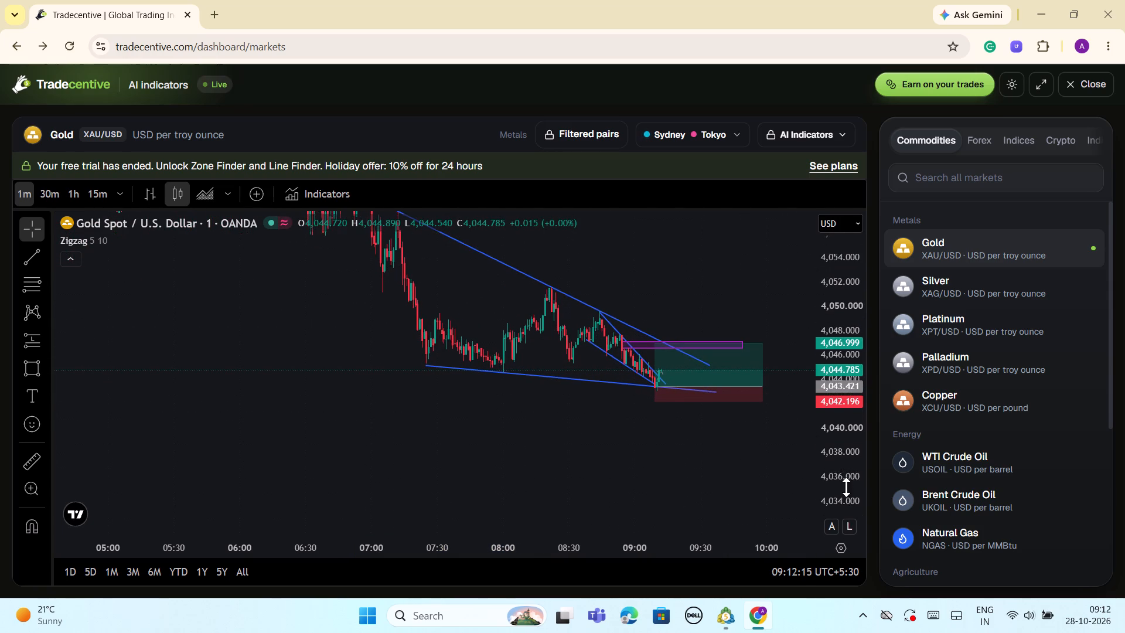
# Examine the 1m Gold candles around the long position's entry at close range, against the nearby trend lines.
pyautogui.moveTo(846, 487); pyautogui.dragTo(847, 491)
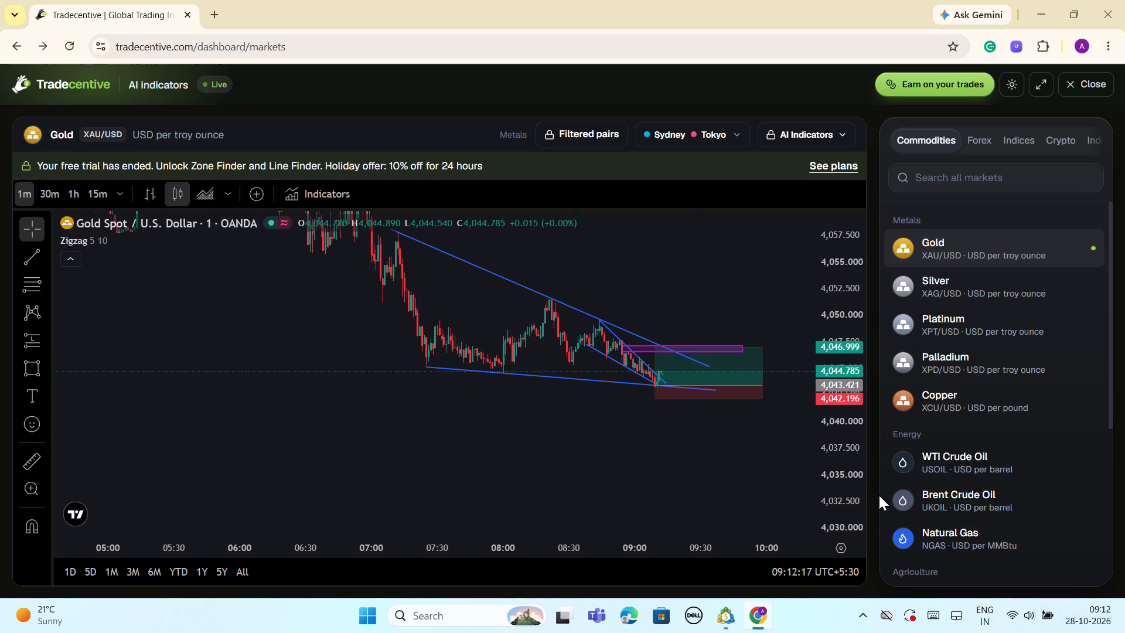
pyautogui.moveTo(842, 499); pyautogui.dragTo(834, 343)
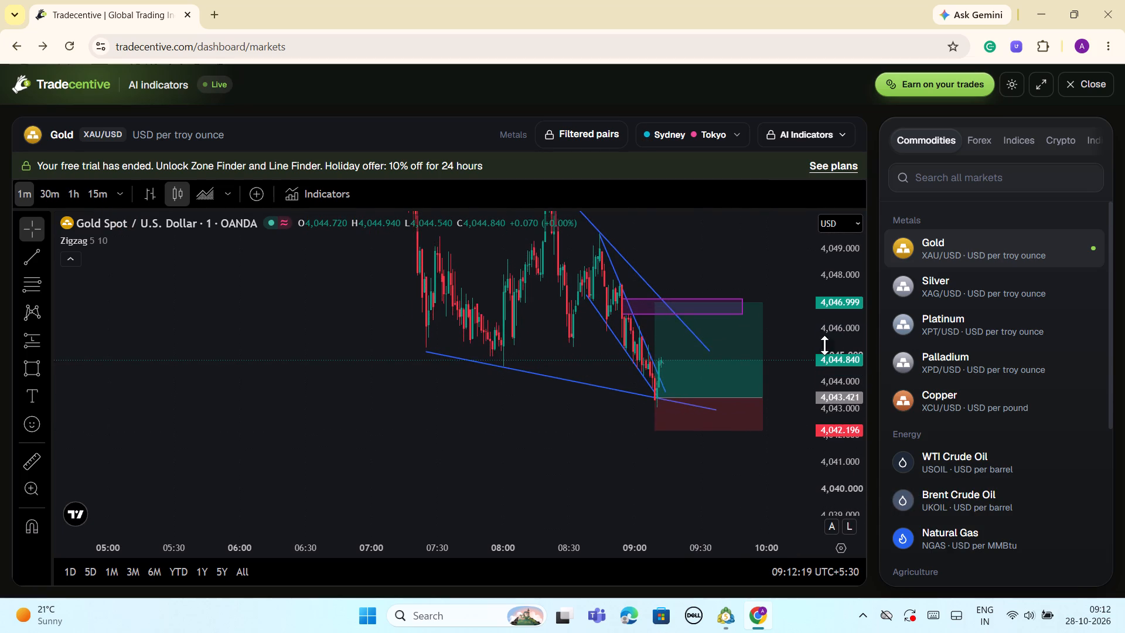
pyautogui.scroll(6, 822, 331)
pyautogui.moveTo(830, 298); pyautogui.dragTo(862, 451)
pyautogui.scroll(8, 758, 399)
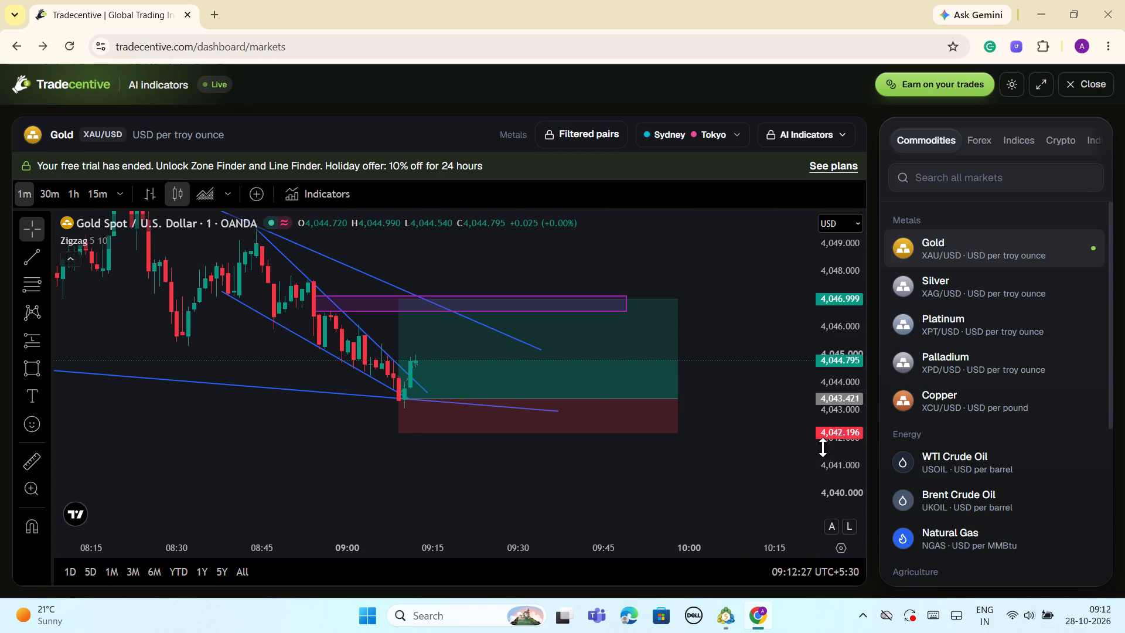
pyautogui.moveTo(844, 499); pyautogui.dragTo(844, 494)
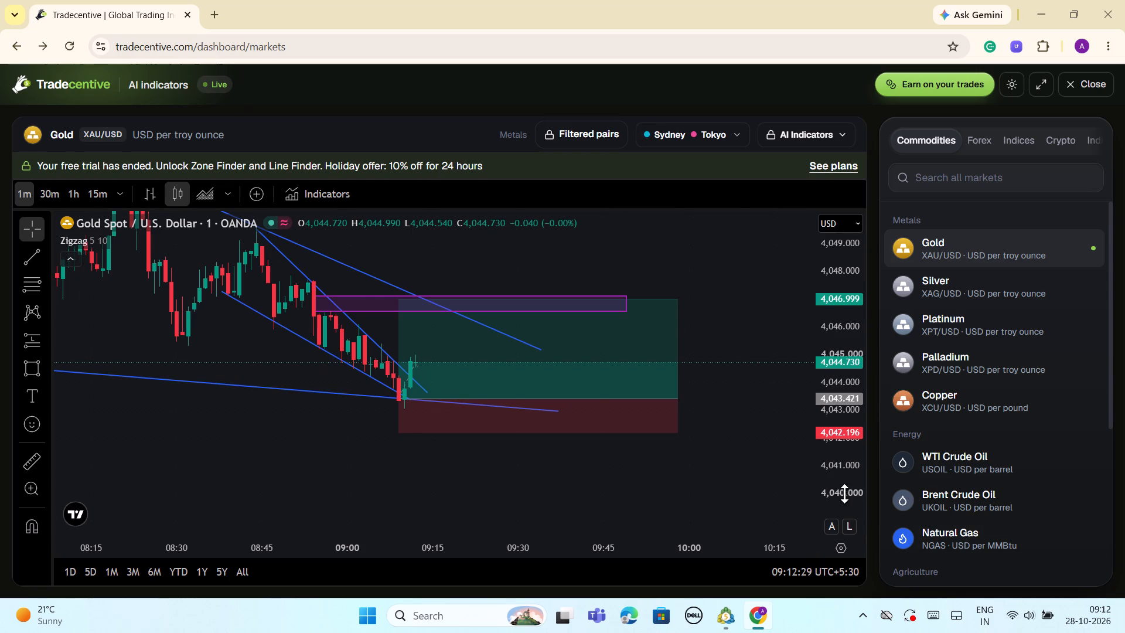
pyautogui.moveTo(844, 494); pyautogui.dragTo(811, 302)
pyautogui.scroll(8, 807, 308)
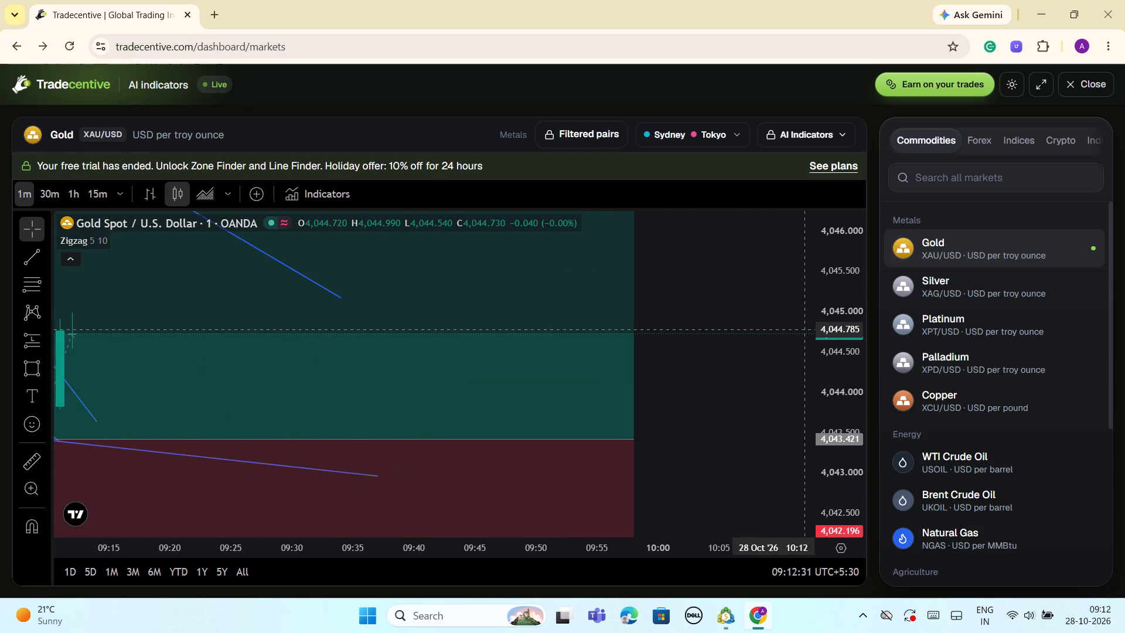
pyautogui.moveTo(753, 261); pyautogui.dragTo(846, 295)
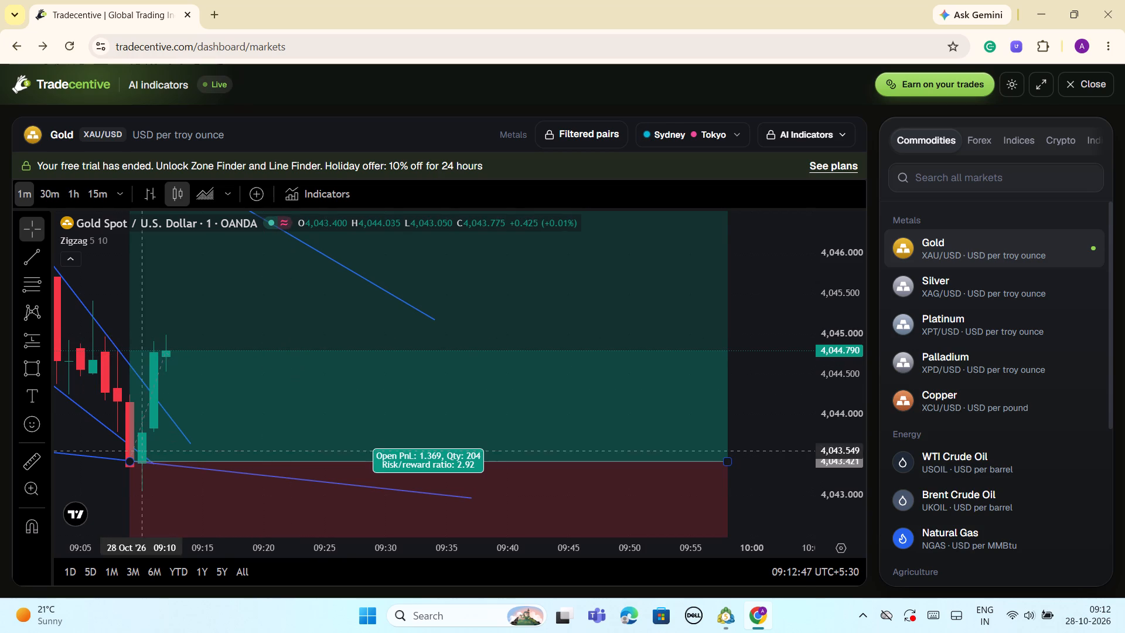
pyautogui.click(99, 484)
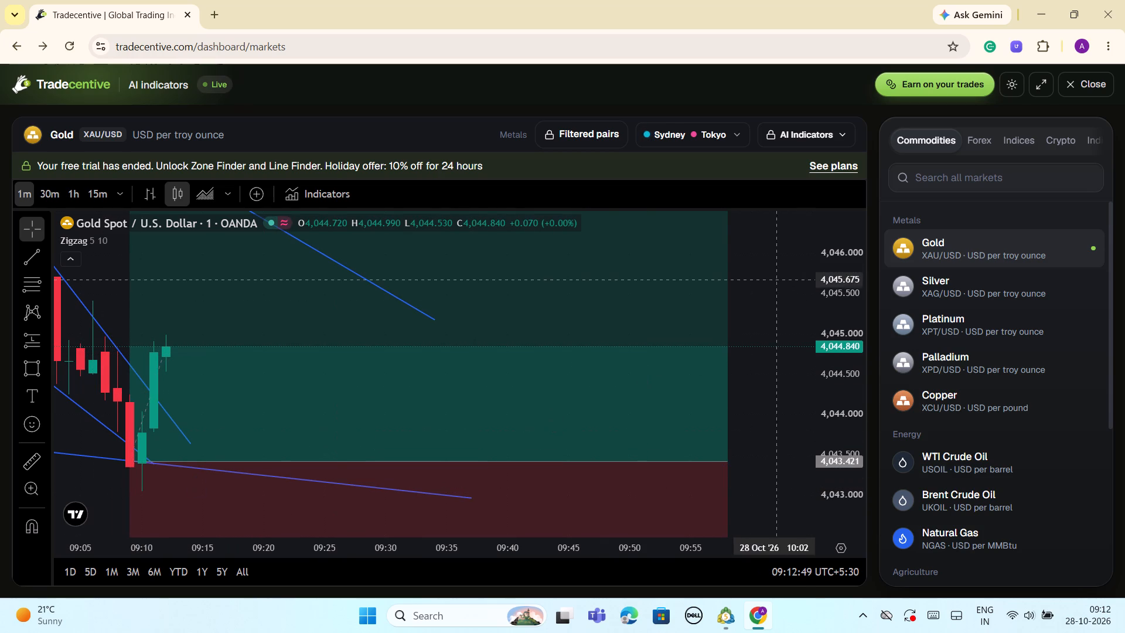
pyautogui.click(766, 270)
pyautogui.scroll(-5, 752, 288)
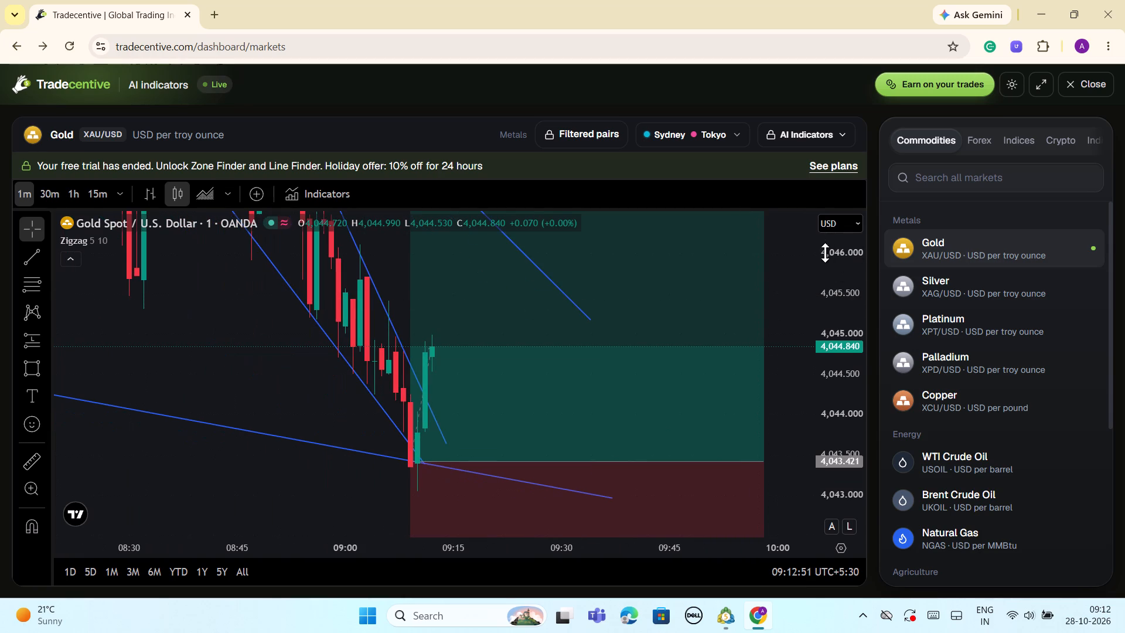
# Examine the live Gold price relative to the long position's target and stop, the purple zone and the wider trend lines.
pyautogui.moveTo(837, 260); pyautogui.dragTo(881, 475)
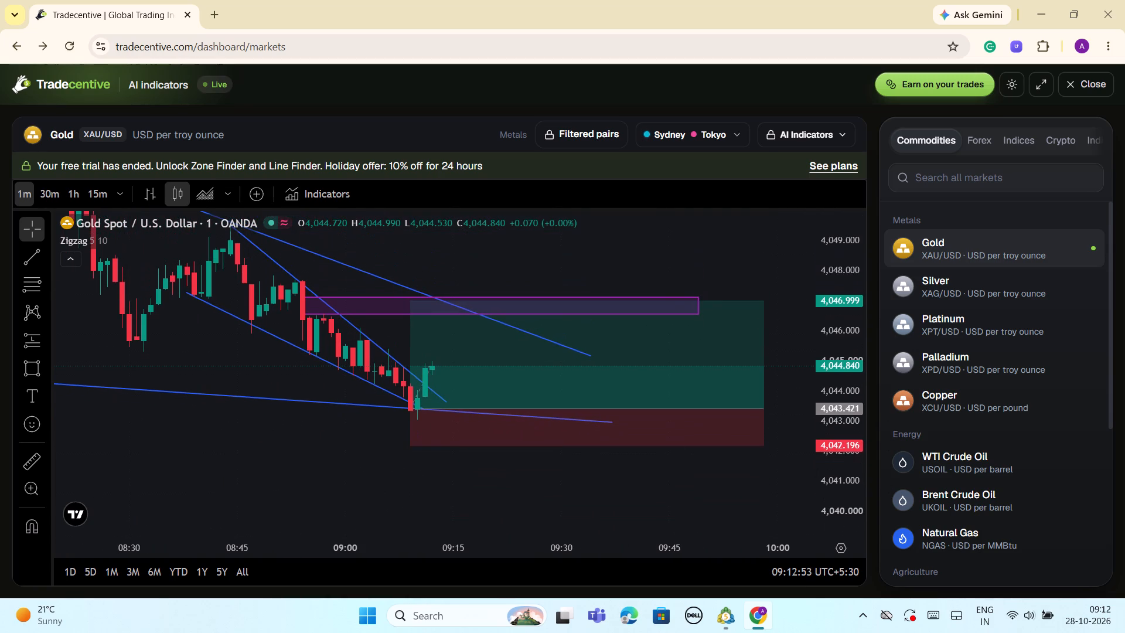
pyautogui.scroll(3, 574, 424)
pyautogui.scroll(-2, 360, 352)
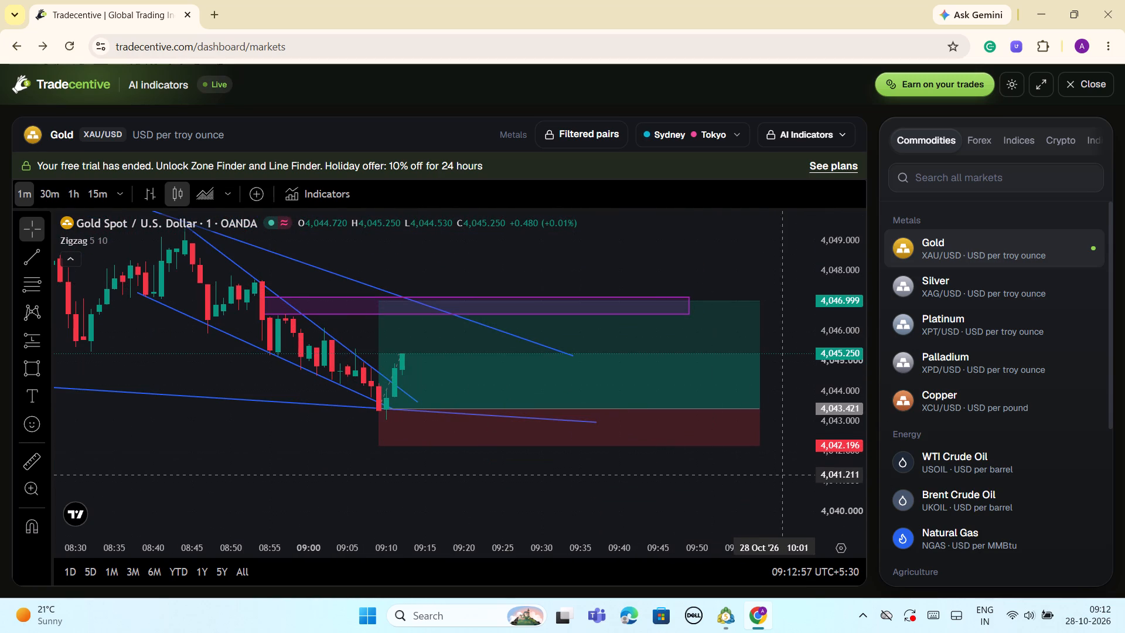
pyautogui.scroll(-2, 803, 474)
pyautogui.moveTo(853, 376); pyautogui.dragTo(855, 392)
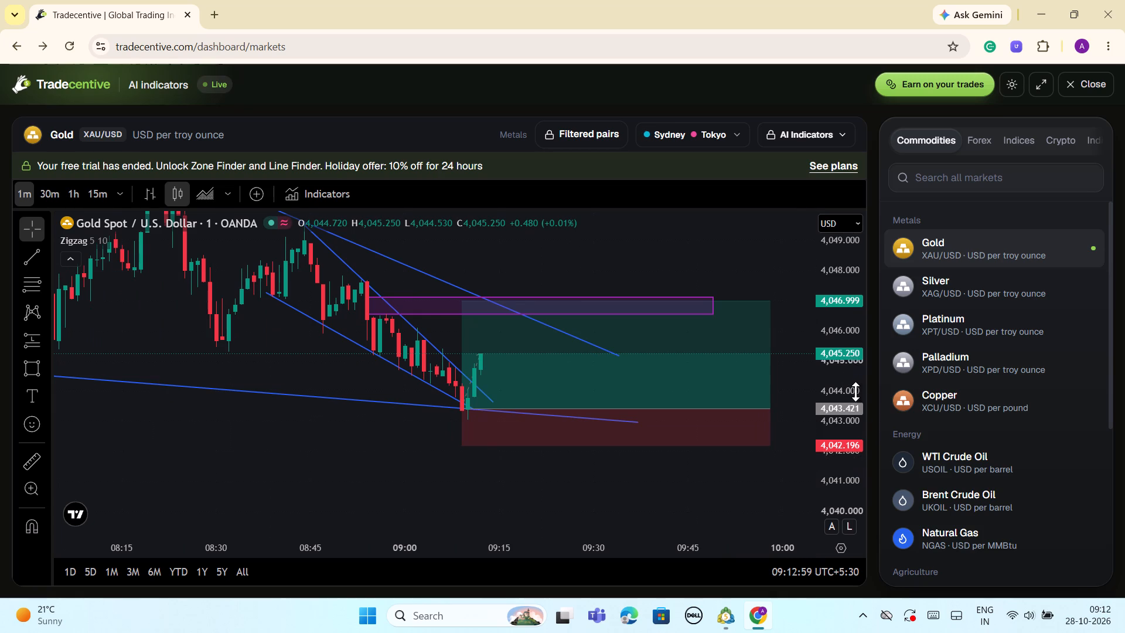
pyautogui.moveTo(855, 392); pyautogui.dragTo(872, 491)
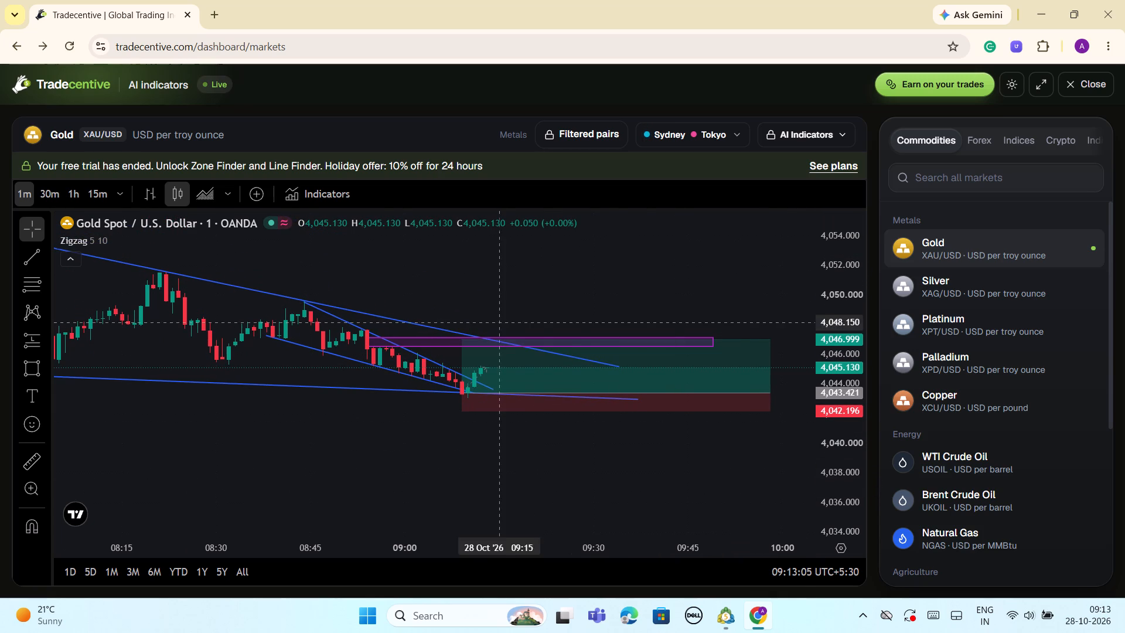
pyautogui.scroll(-6, 545, 285)
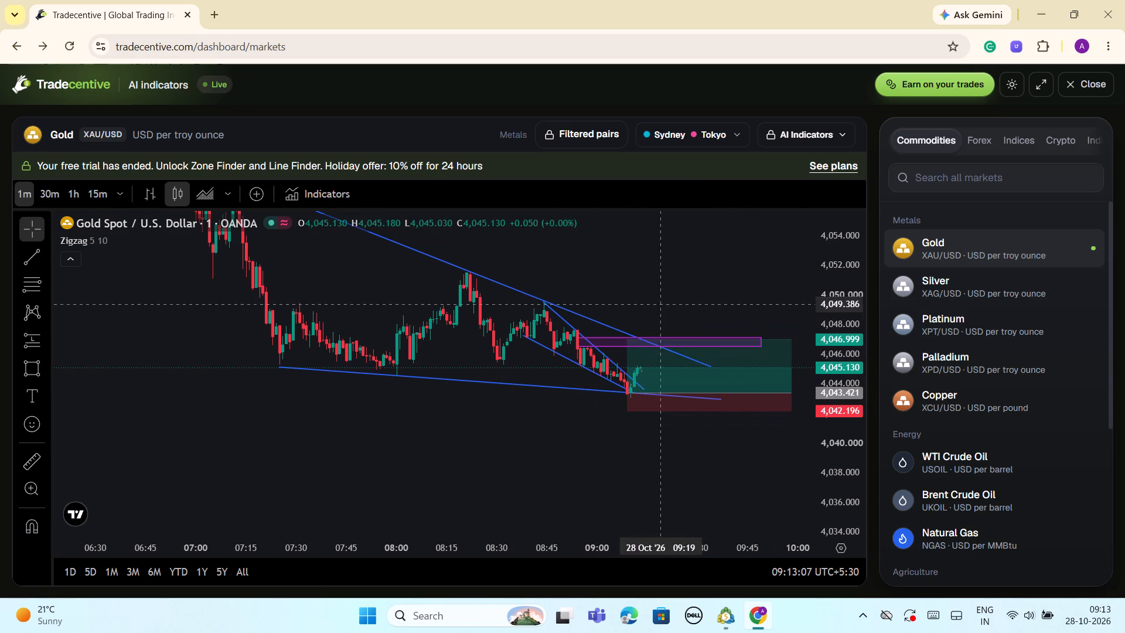
pyautogui.click(671, 280)
pyautogui.moveTo(842, 499); pyautogui.dragTo(861, 414)
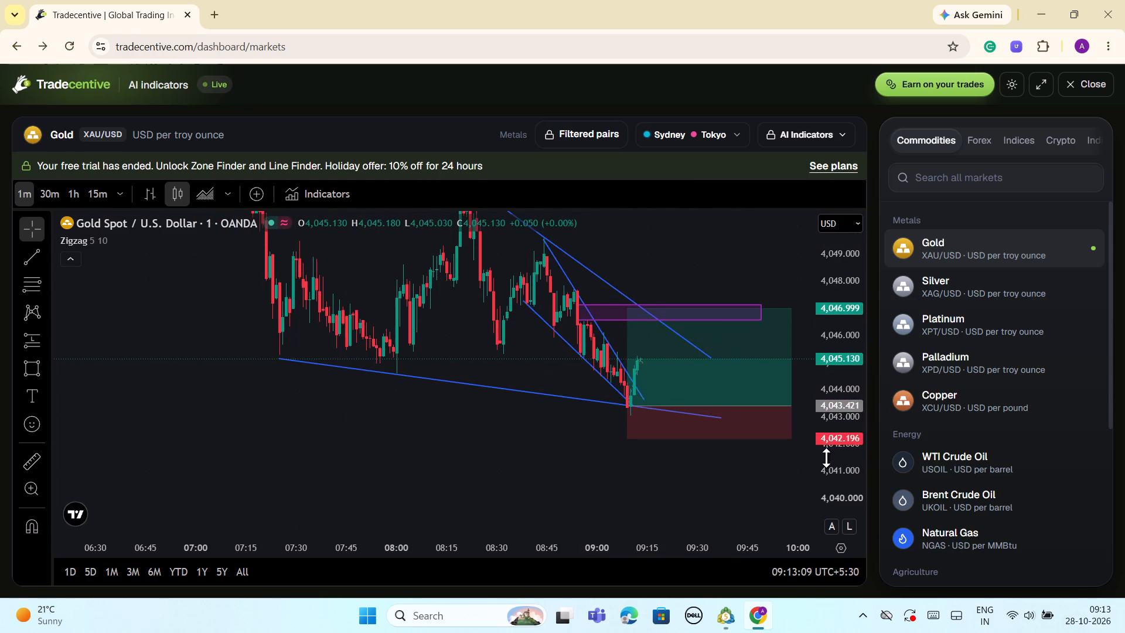
pyautogui.scroll(2, 826, 458)
pyautogui.scroll(-3, 826, 458)
pyautogui.scroll(3, 826, 459)
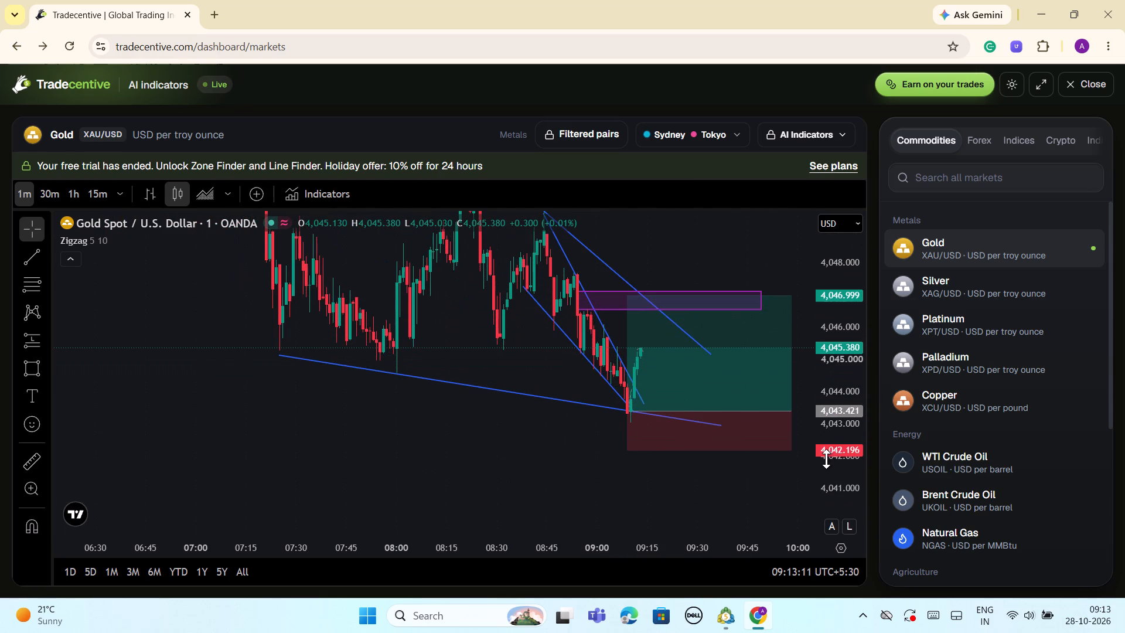
pyautogui.scroll(-2, 826, 461)
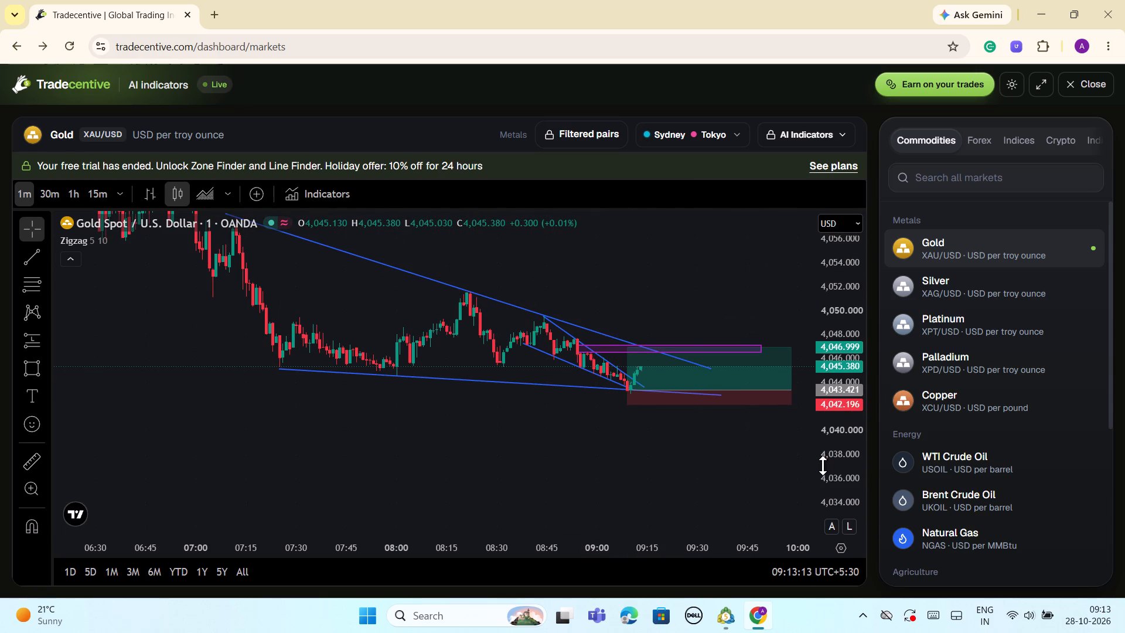
pyautogui.moveTo(823, 491); pyautogui.dragTo(837, 441)
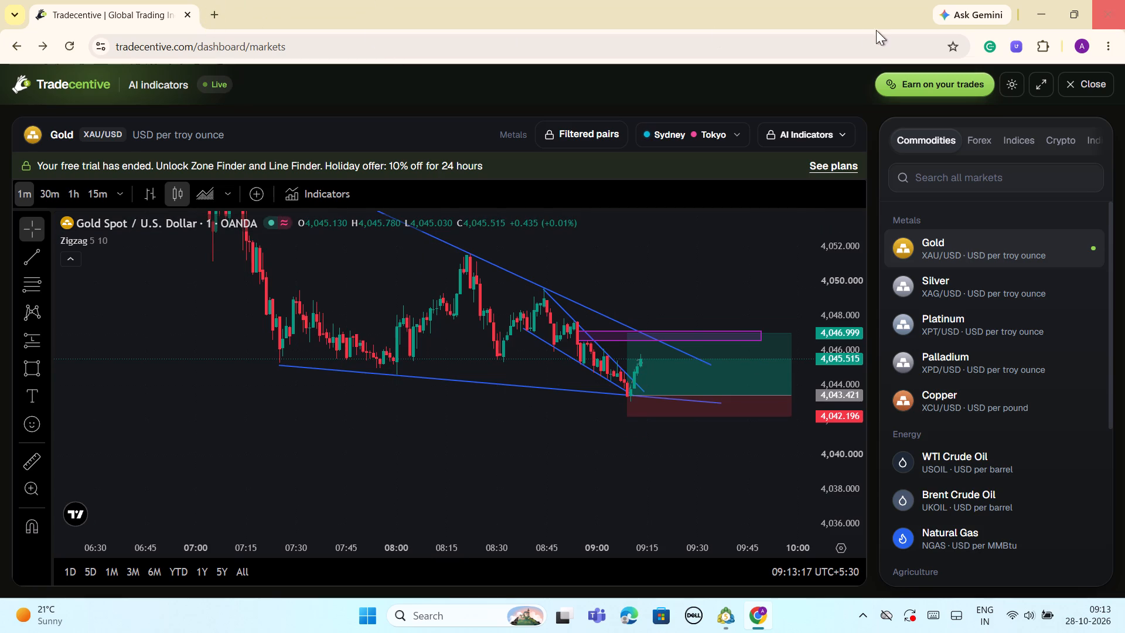
# Close the Tradecentive browser tab.
pyautogui.click(186, 17)
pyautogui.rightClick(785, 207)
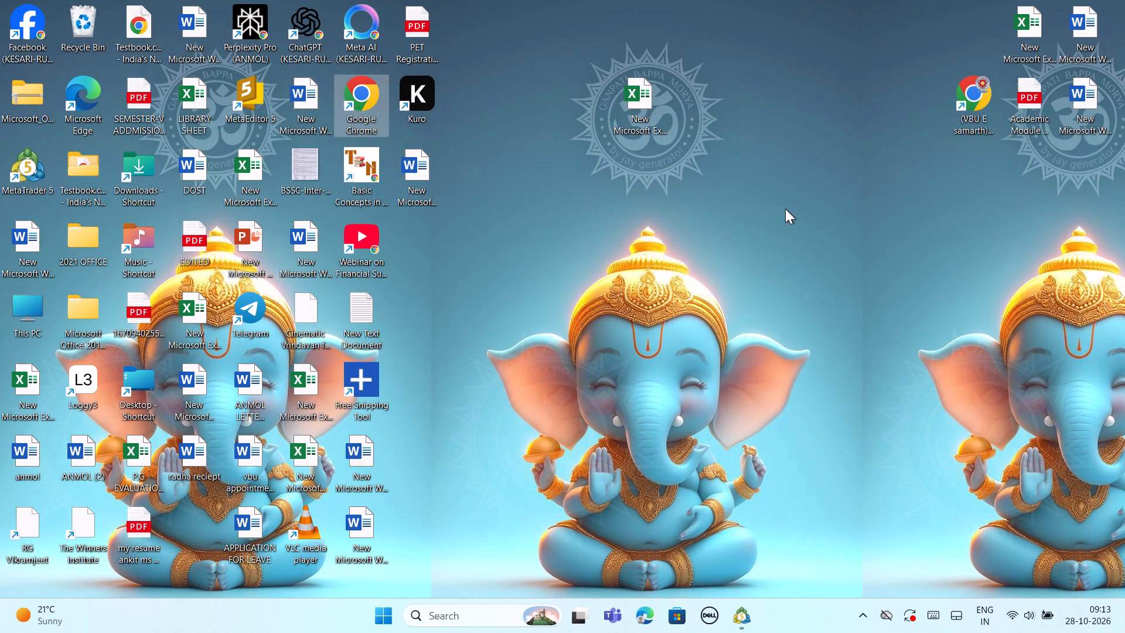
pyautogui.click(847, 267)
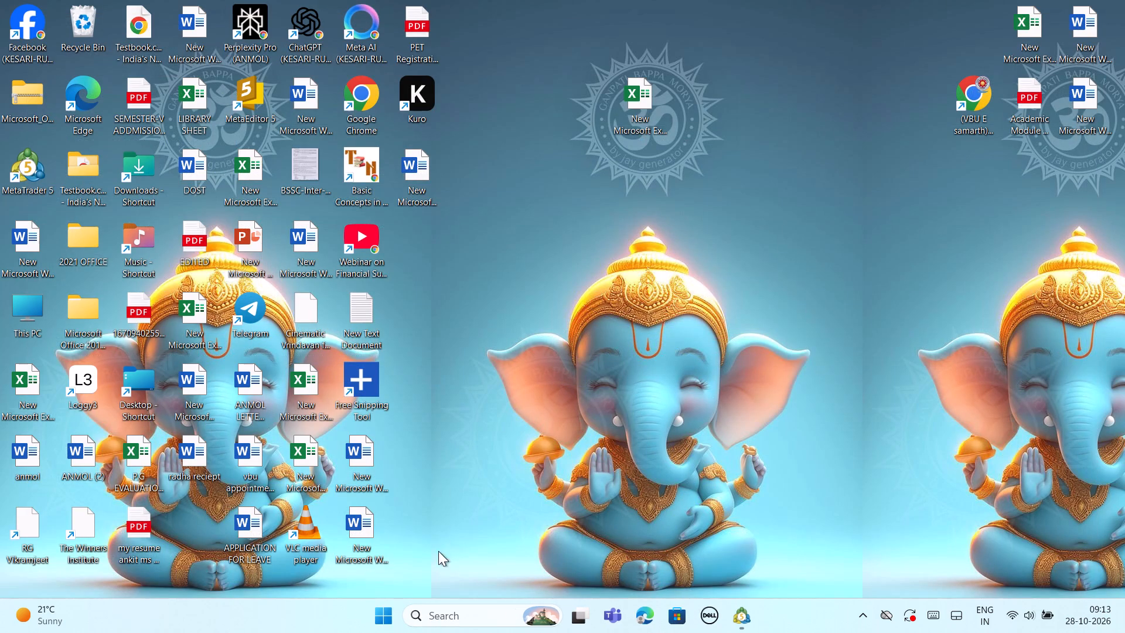
# Bring up the computer's power options and choose a power action.
pyautogui.click(388, 617)
pyautogui.click(662, 564)
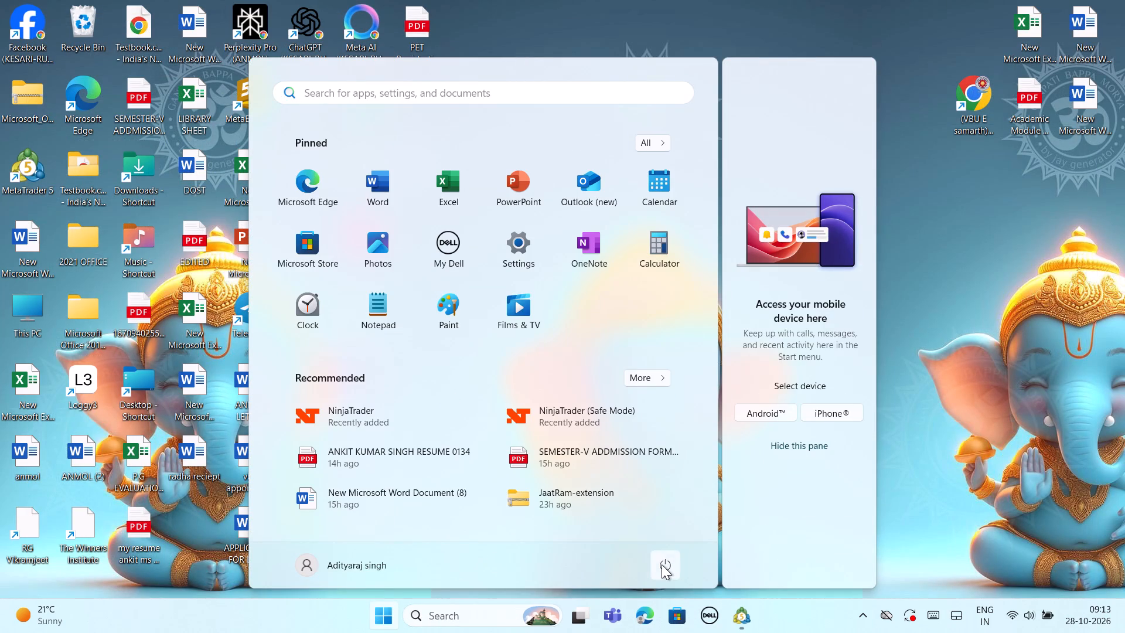
pyautogui.click(700, 503)
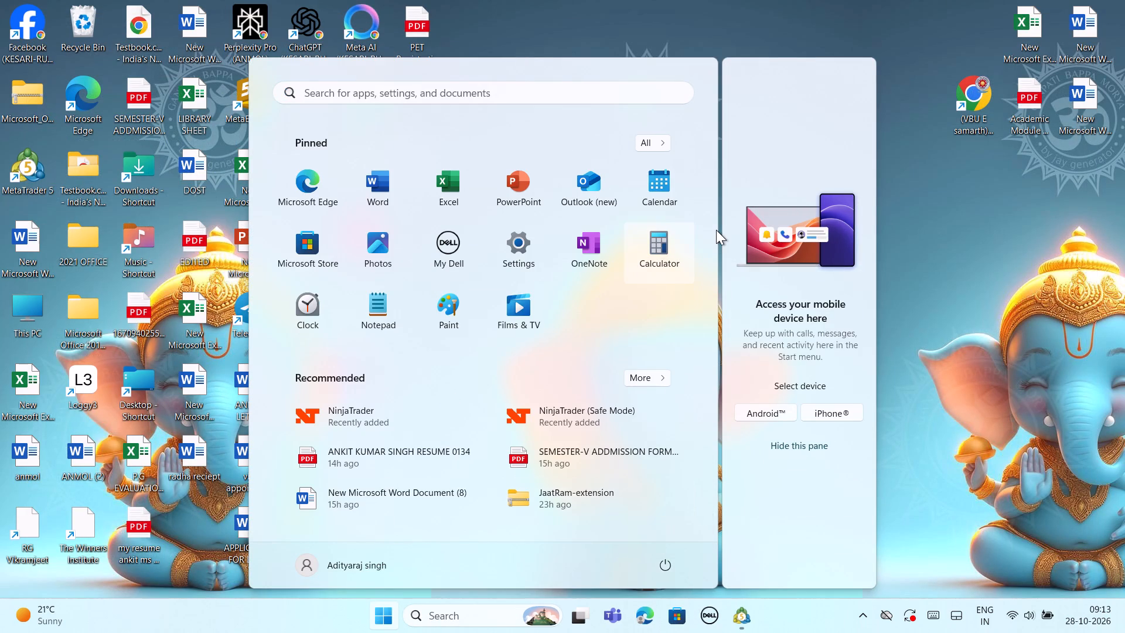